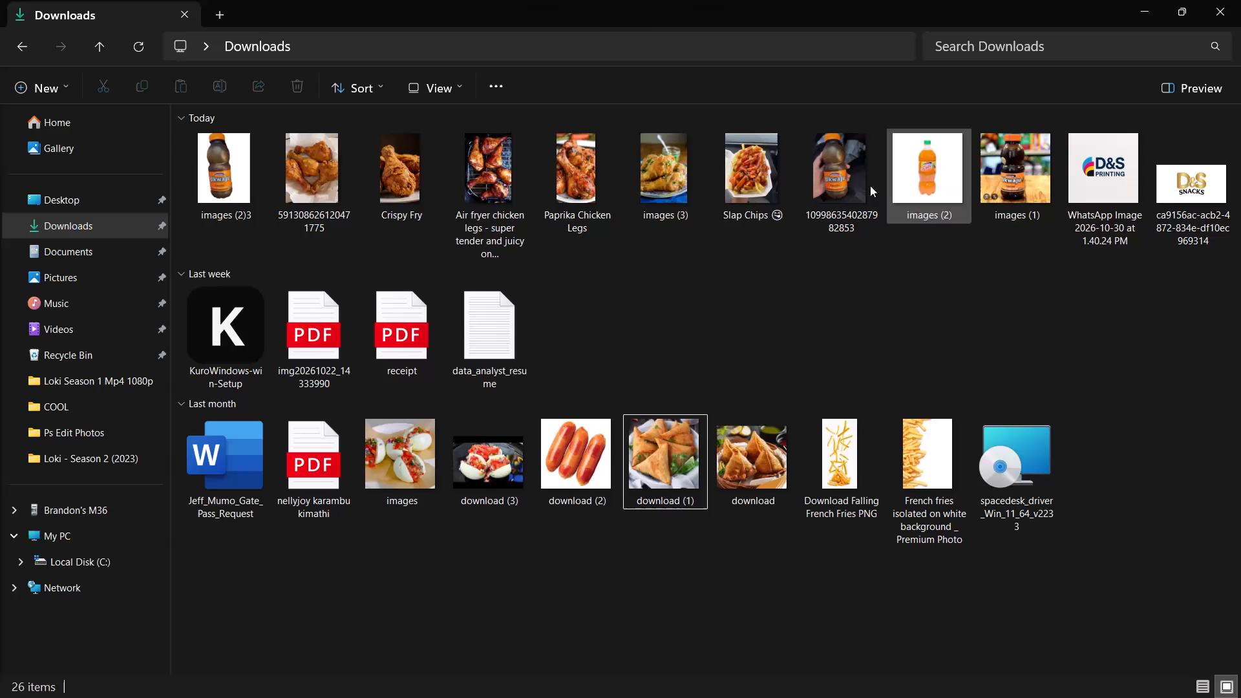
# Switch to Photoshop and reposition the D&S Snacks logo slightly closer to the poster's top-right corner.
pyautogui.click(944, 685)
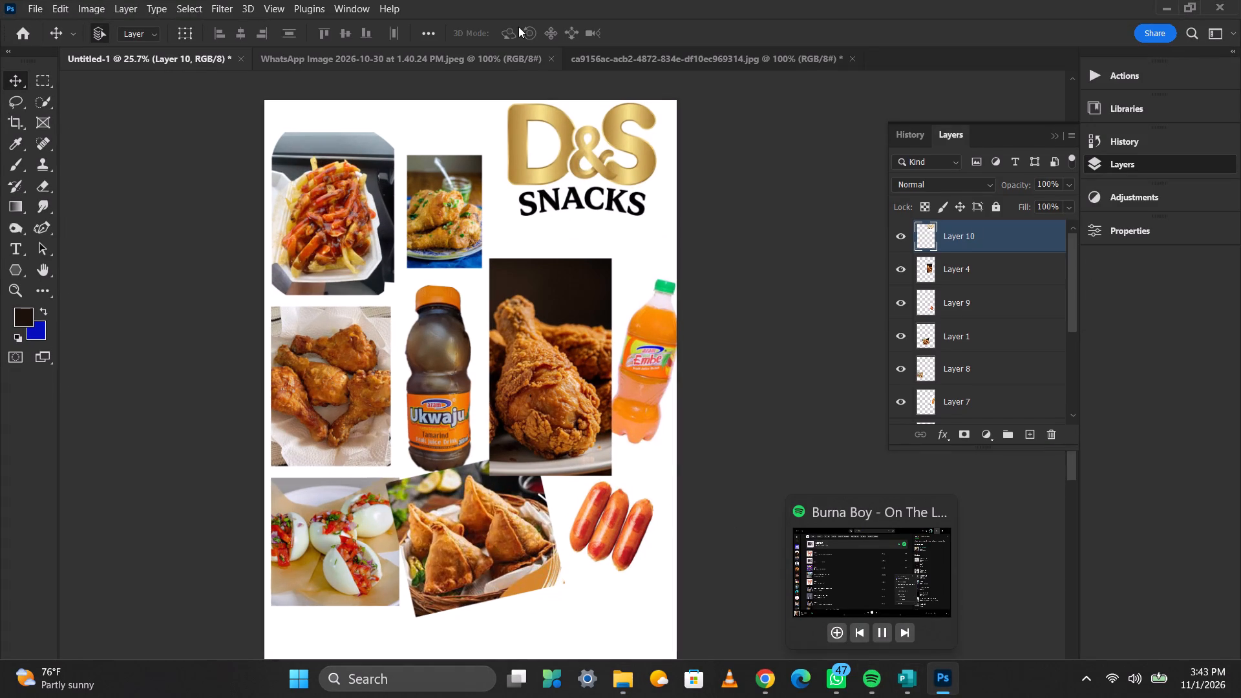
pyautogui.moveTo(572, 149); pyautogui.dragTo(561, 145)
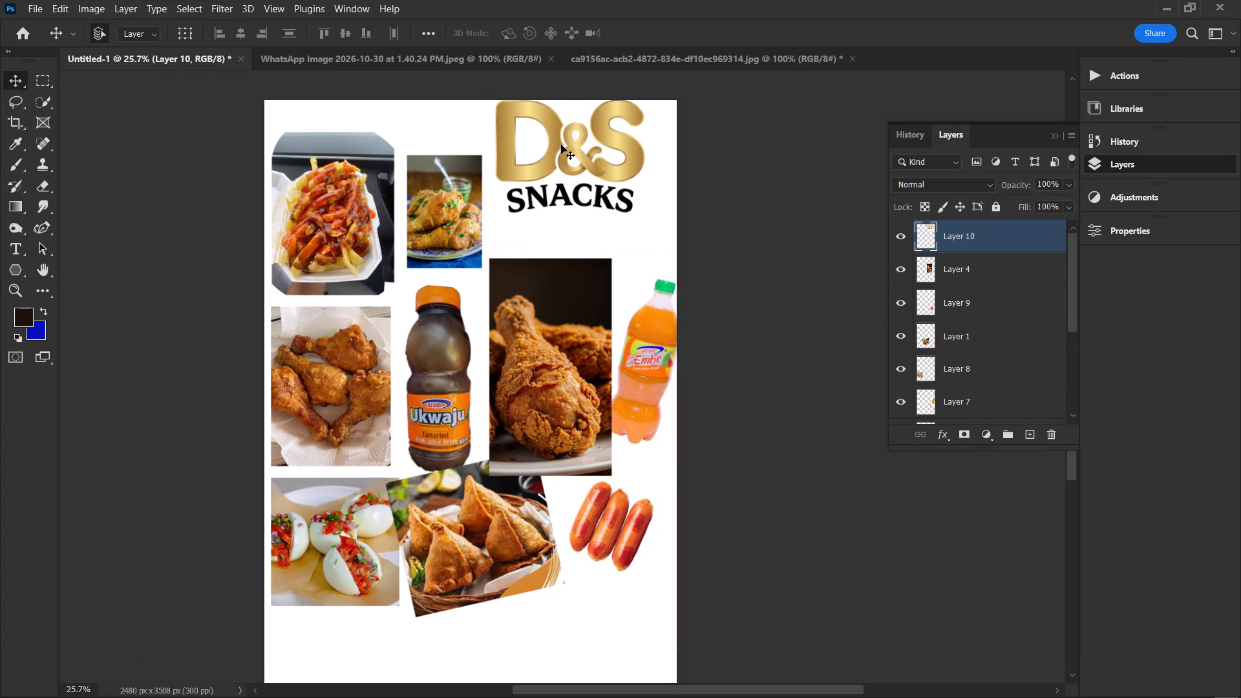
pyautogui.moveTo(572, 178); pyautogui.dragTo(583, 181)
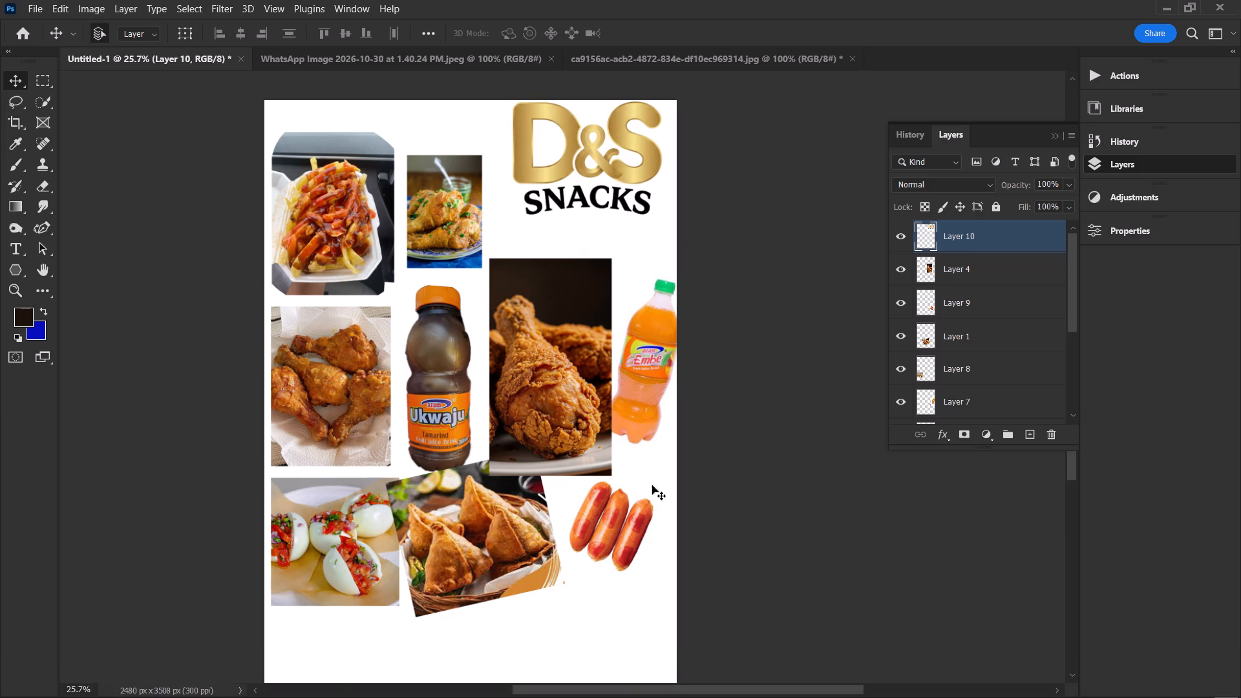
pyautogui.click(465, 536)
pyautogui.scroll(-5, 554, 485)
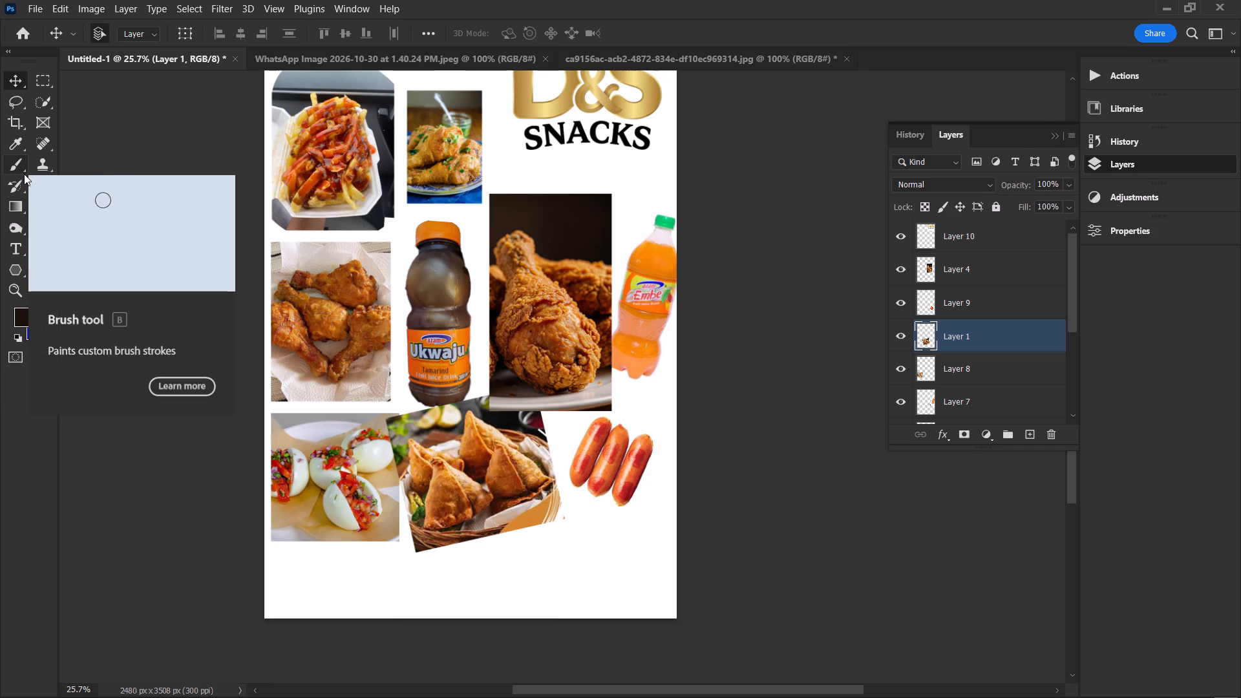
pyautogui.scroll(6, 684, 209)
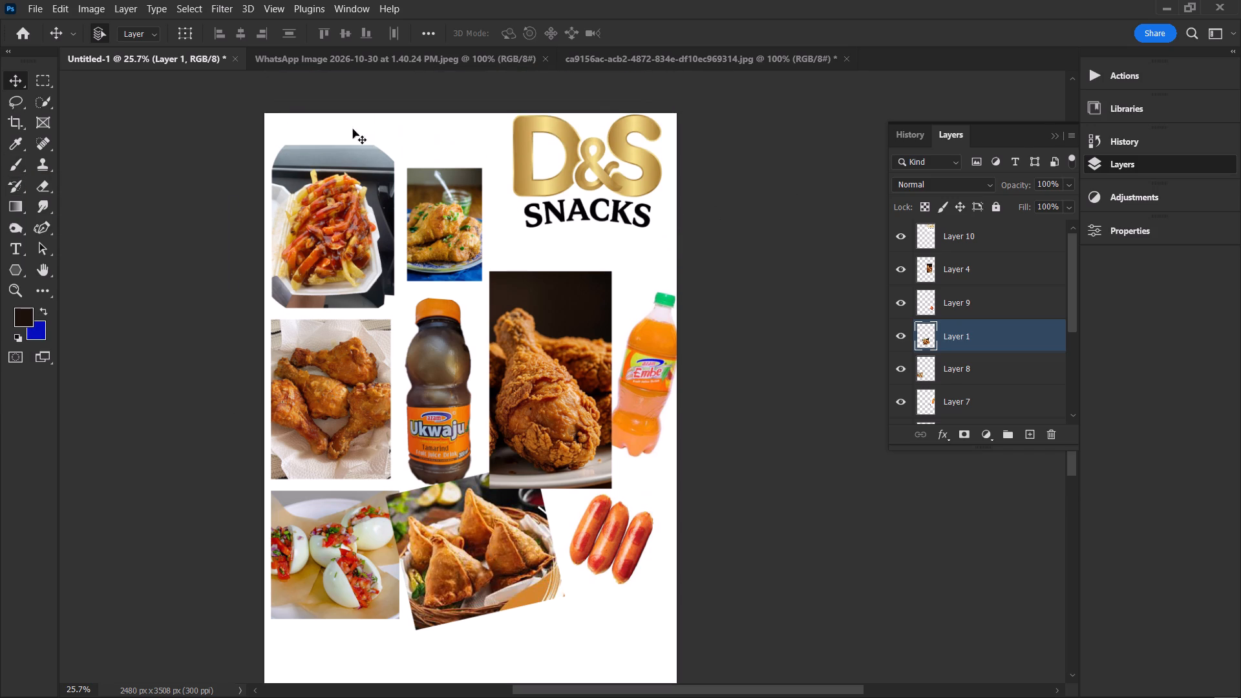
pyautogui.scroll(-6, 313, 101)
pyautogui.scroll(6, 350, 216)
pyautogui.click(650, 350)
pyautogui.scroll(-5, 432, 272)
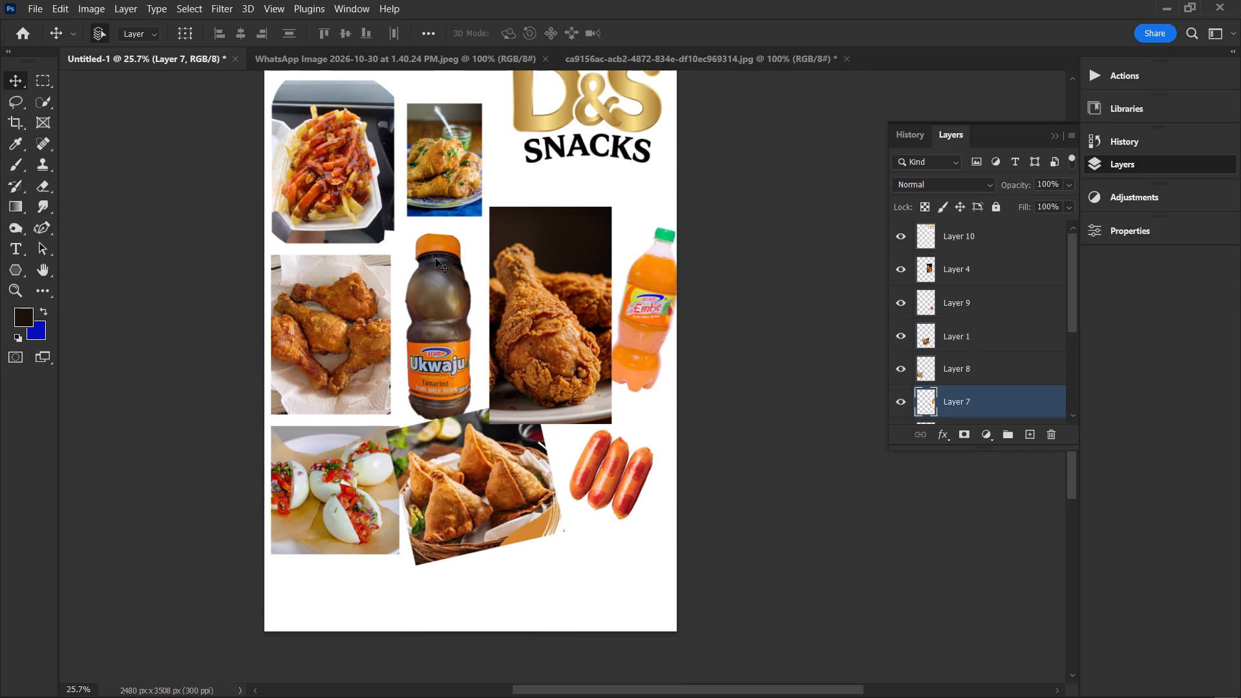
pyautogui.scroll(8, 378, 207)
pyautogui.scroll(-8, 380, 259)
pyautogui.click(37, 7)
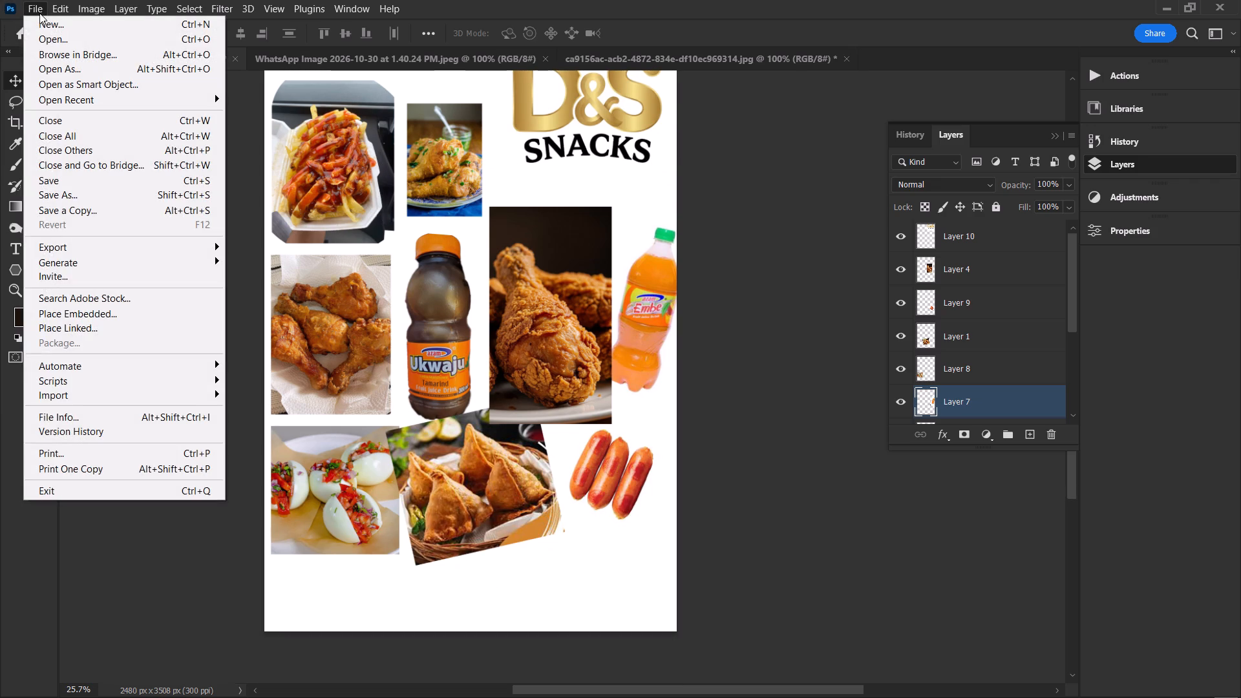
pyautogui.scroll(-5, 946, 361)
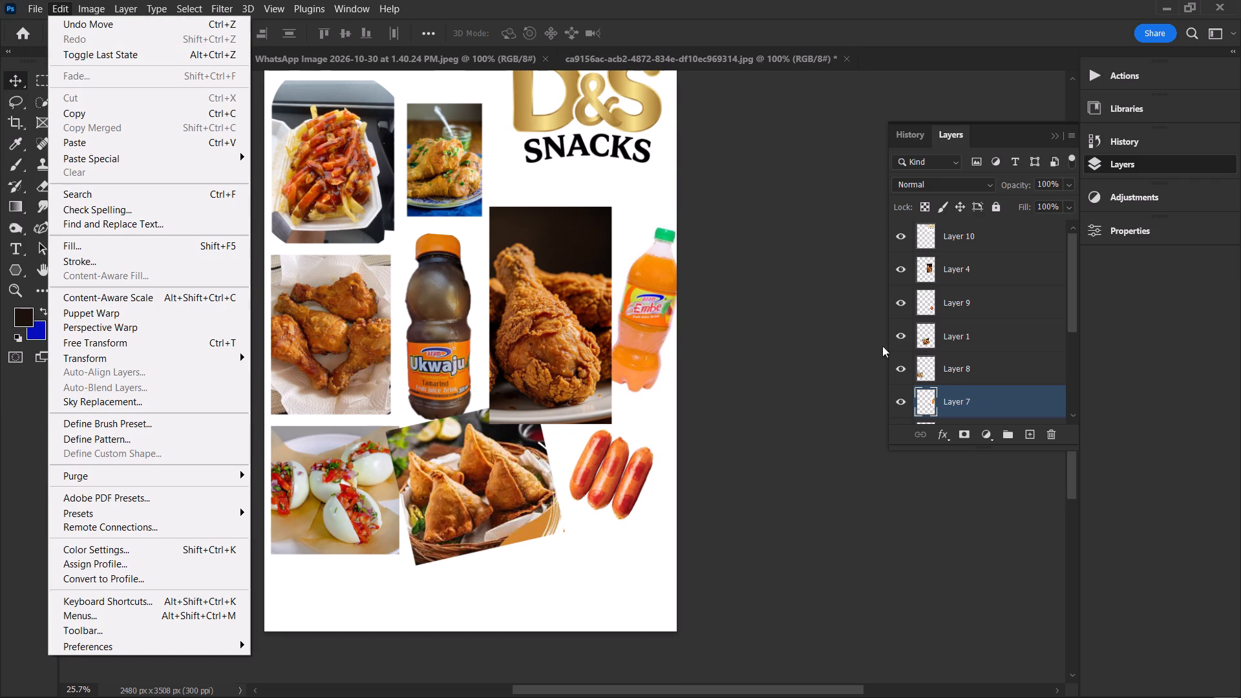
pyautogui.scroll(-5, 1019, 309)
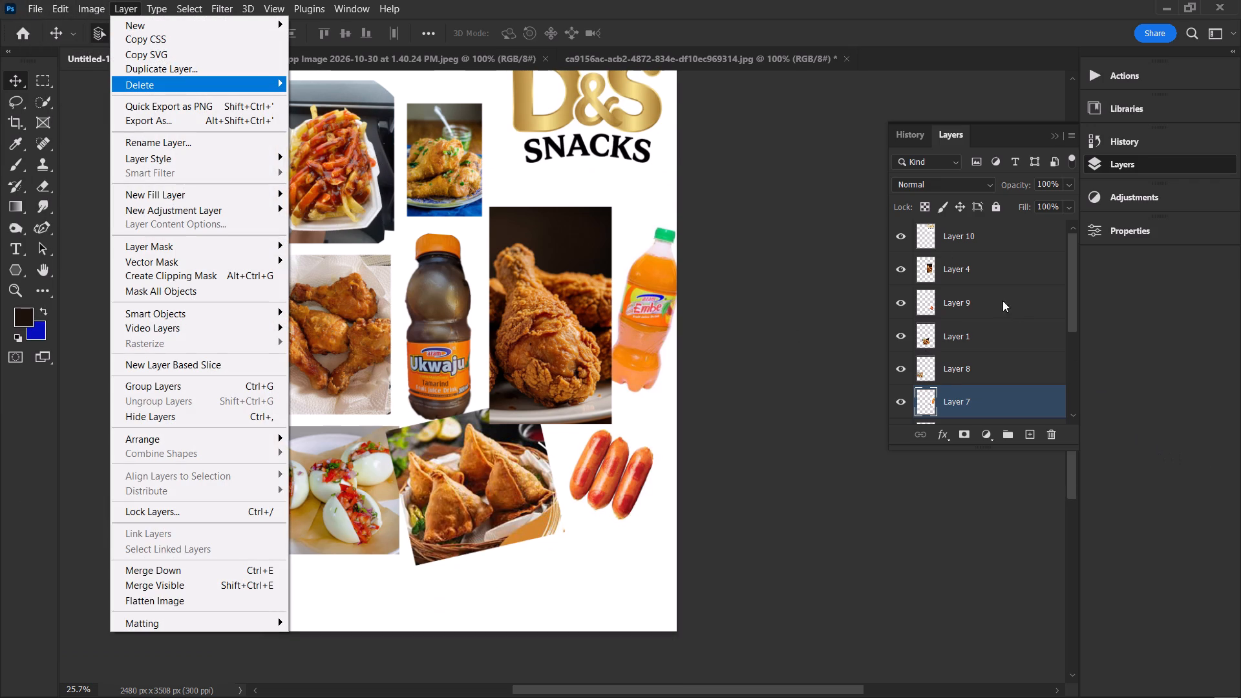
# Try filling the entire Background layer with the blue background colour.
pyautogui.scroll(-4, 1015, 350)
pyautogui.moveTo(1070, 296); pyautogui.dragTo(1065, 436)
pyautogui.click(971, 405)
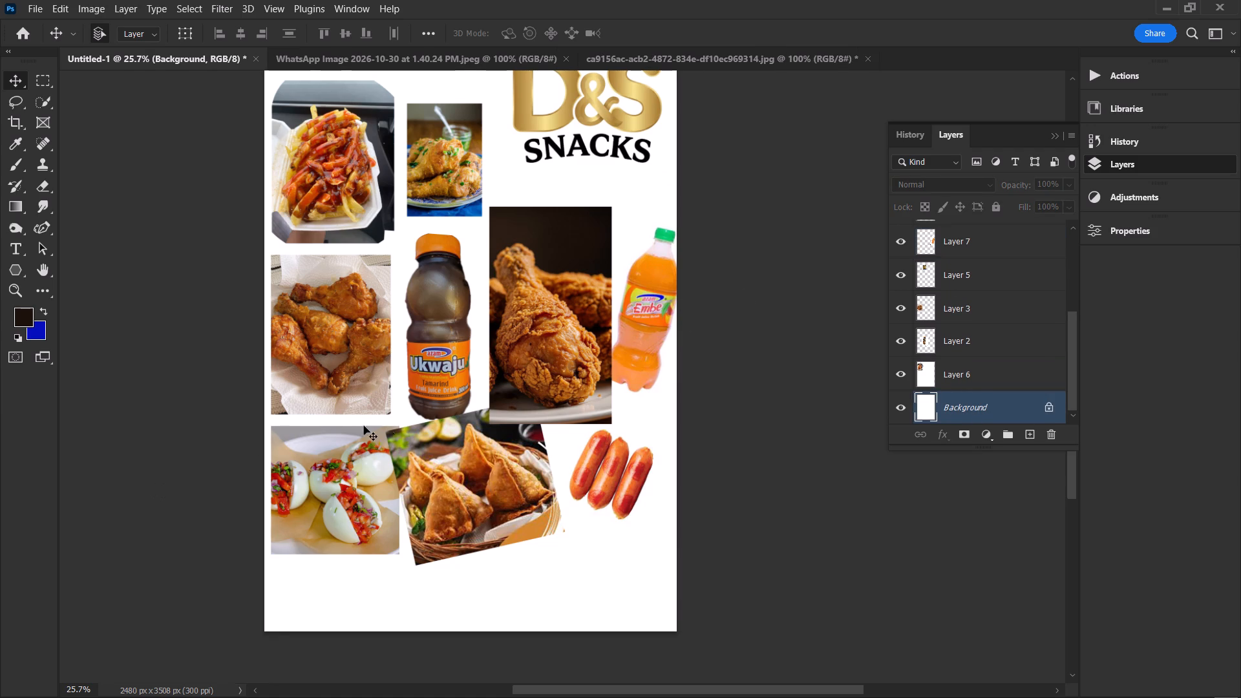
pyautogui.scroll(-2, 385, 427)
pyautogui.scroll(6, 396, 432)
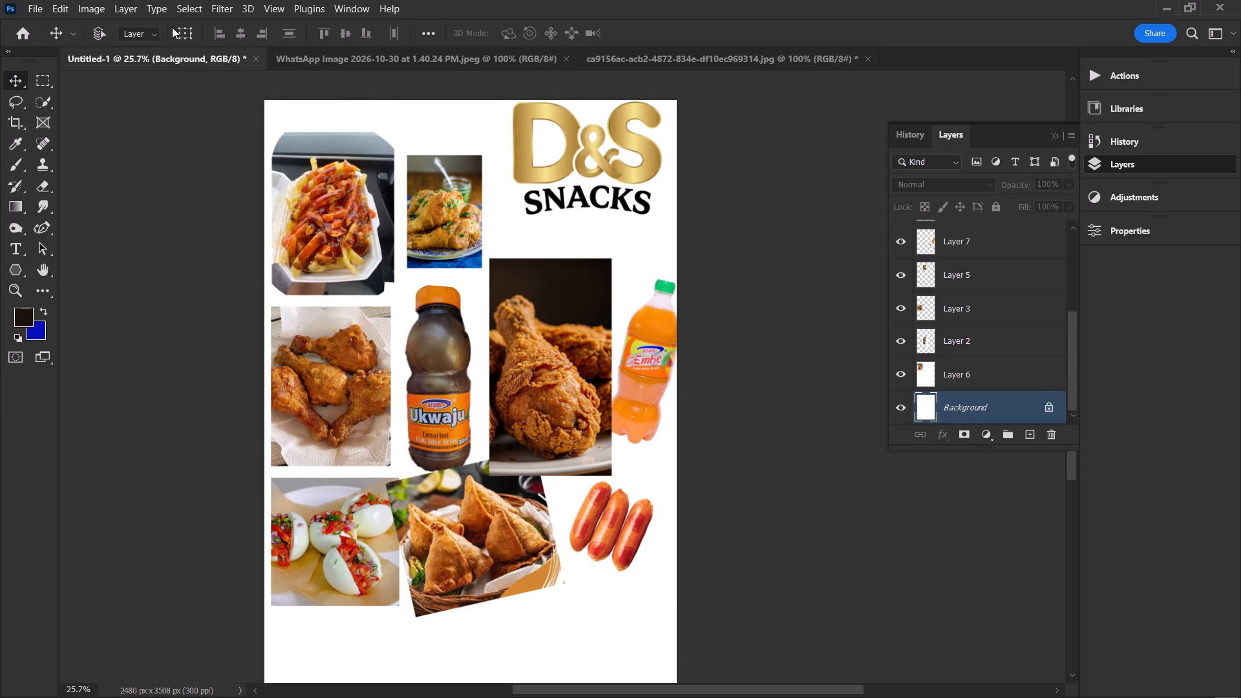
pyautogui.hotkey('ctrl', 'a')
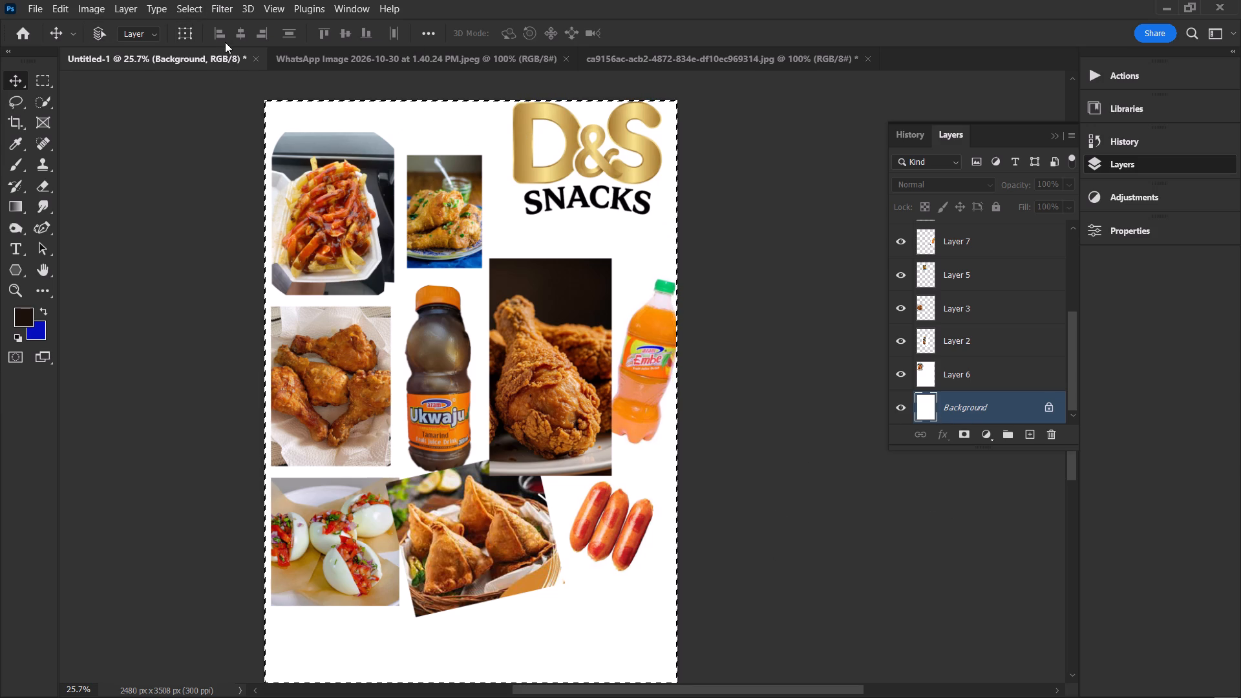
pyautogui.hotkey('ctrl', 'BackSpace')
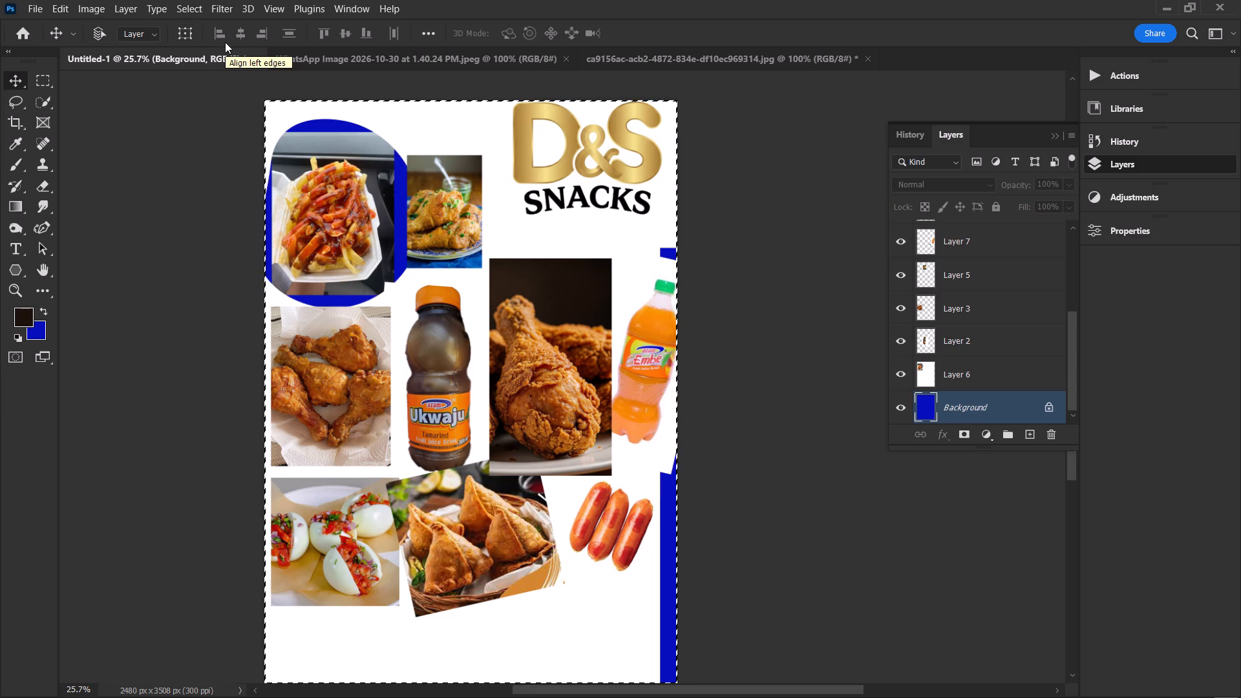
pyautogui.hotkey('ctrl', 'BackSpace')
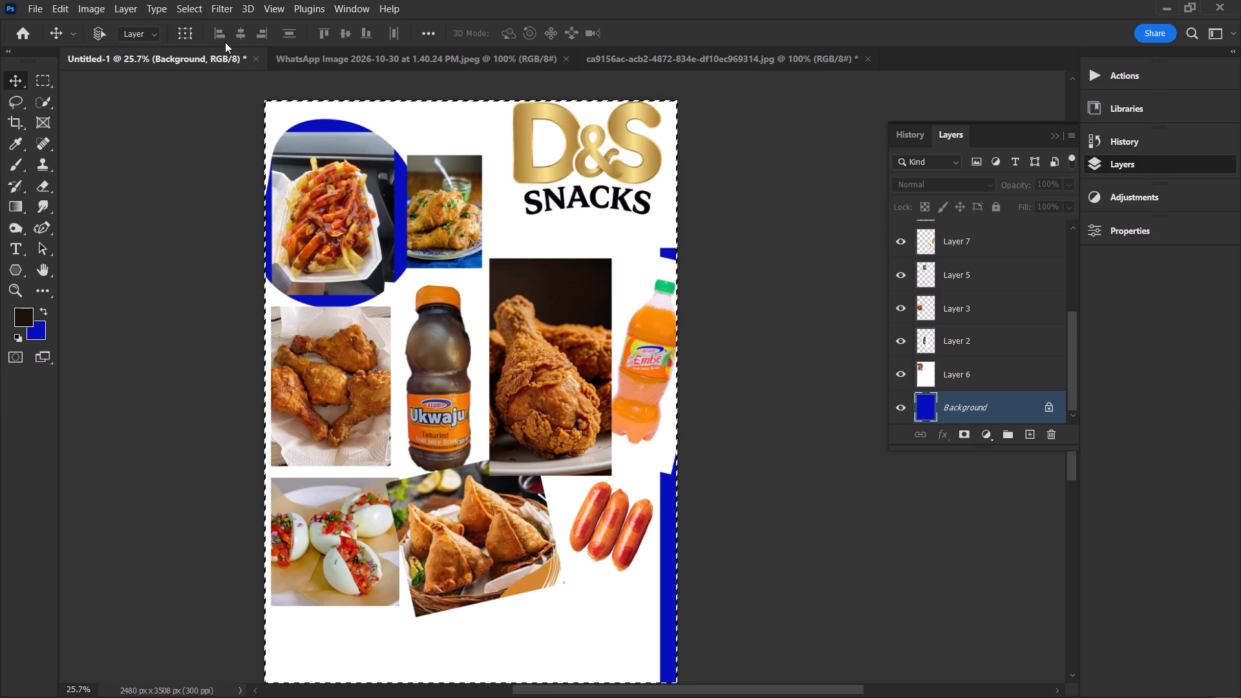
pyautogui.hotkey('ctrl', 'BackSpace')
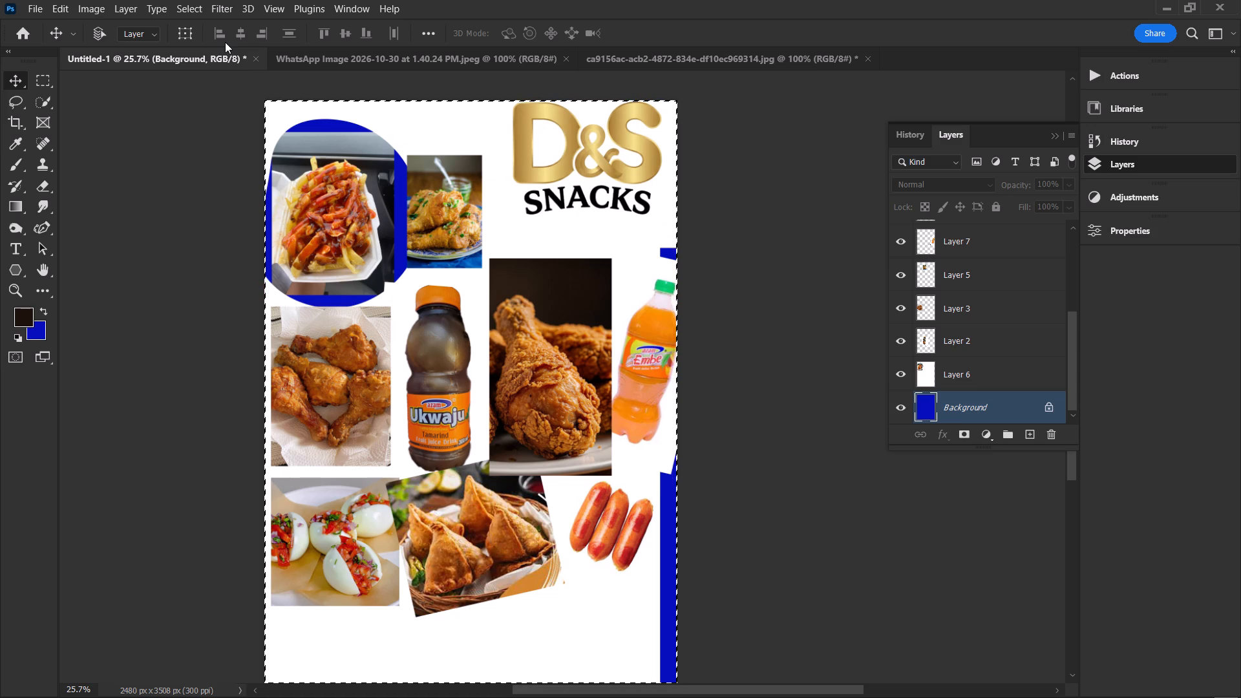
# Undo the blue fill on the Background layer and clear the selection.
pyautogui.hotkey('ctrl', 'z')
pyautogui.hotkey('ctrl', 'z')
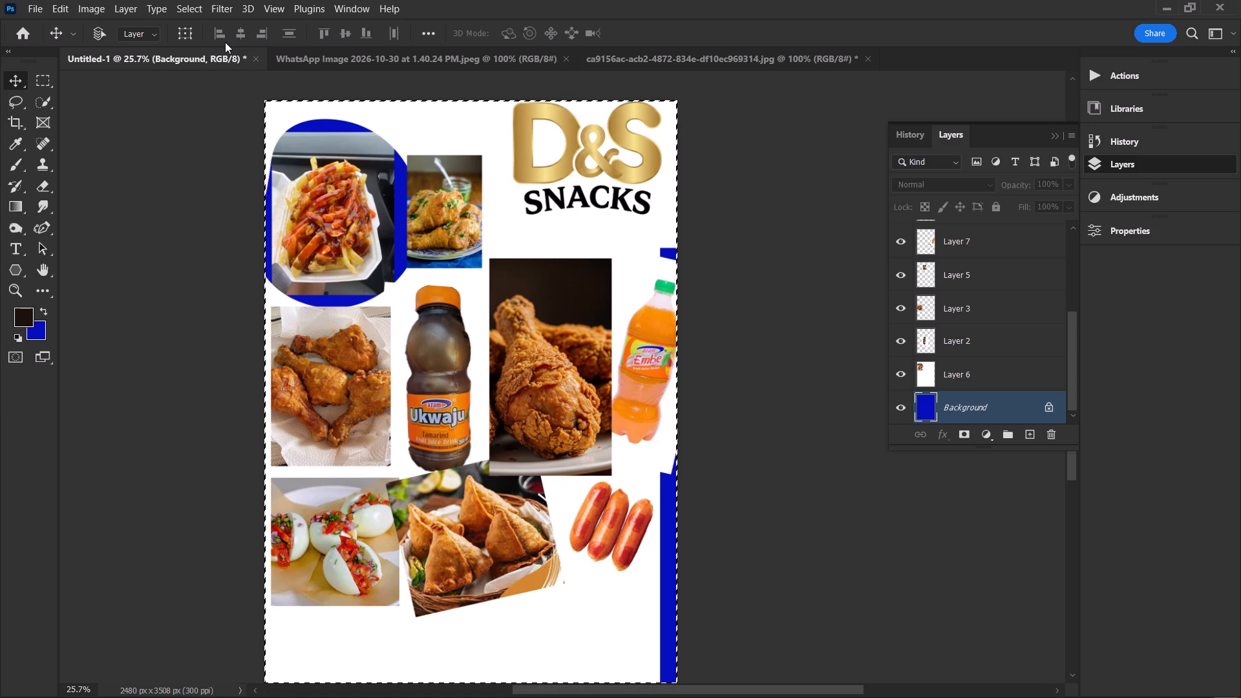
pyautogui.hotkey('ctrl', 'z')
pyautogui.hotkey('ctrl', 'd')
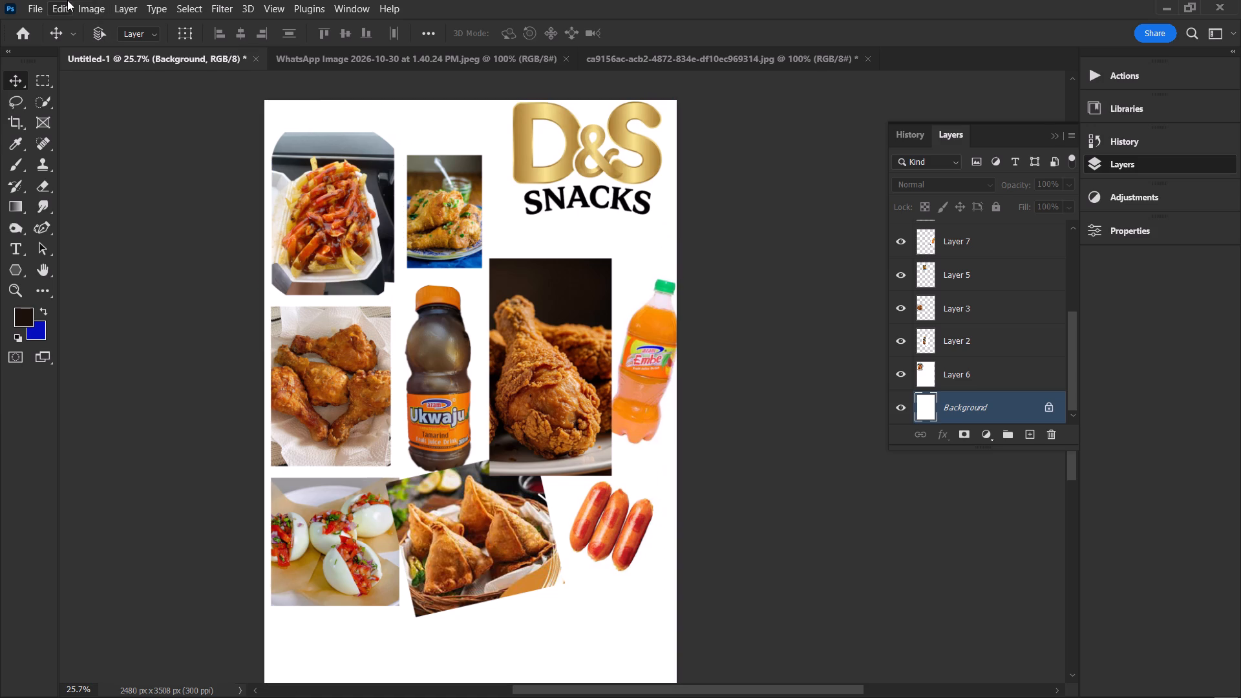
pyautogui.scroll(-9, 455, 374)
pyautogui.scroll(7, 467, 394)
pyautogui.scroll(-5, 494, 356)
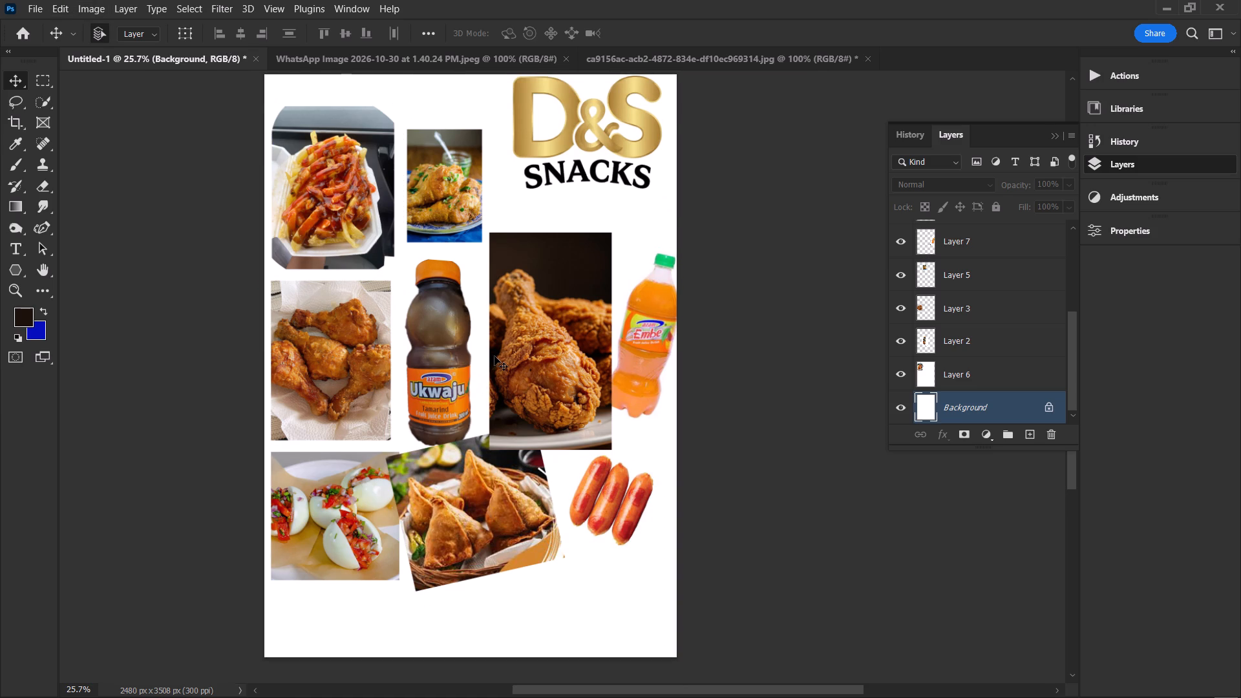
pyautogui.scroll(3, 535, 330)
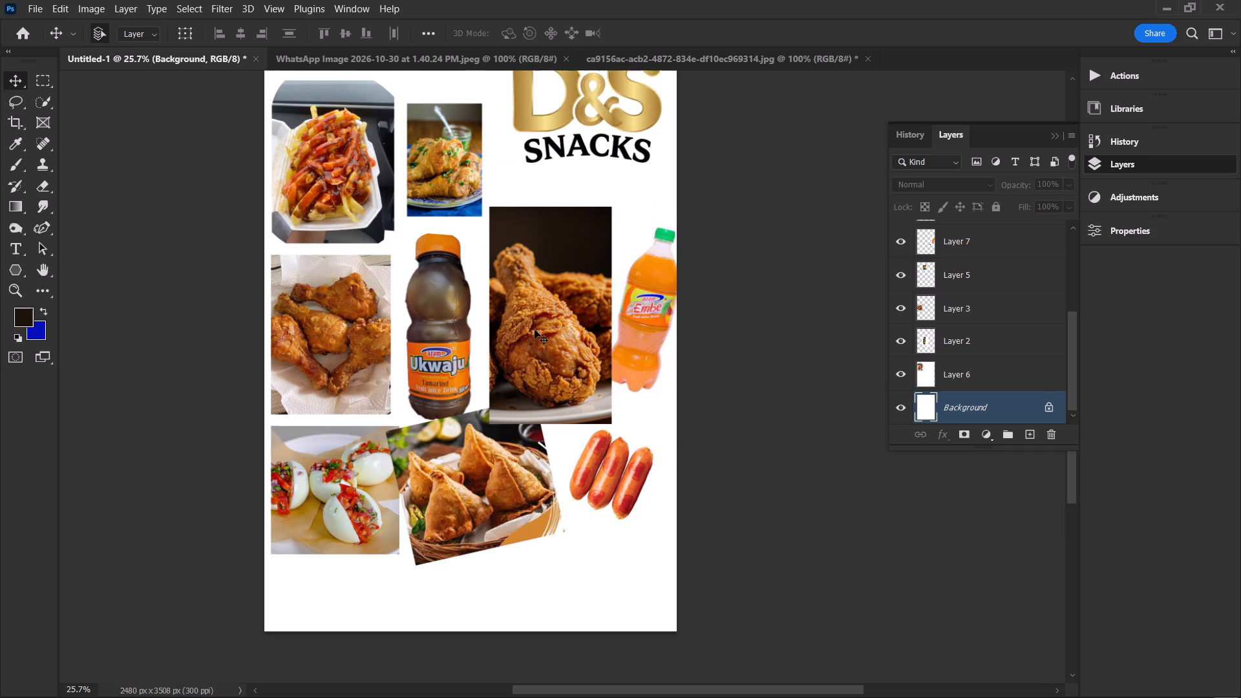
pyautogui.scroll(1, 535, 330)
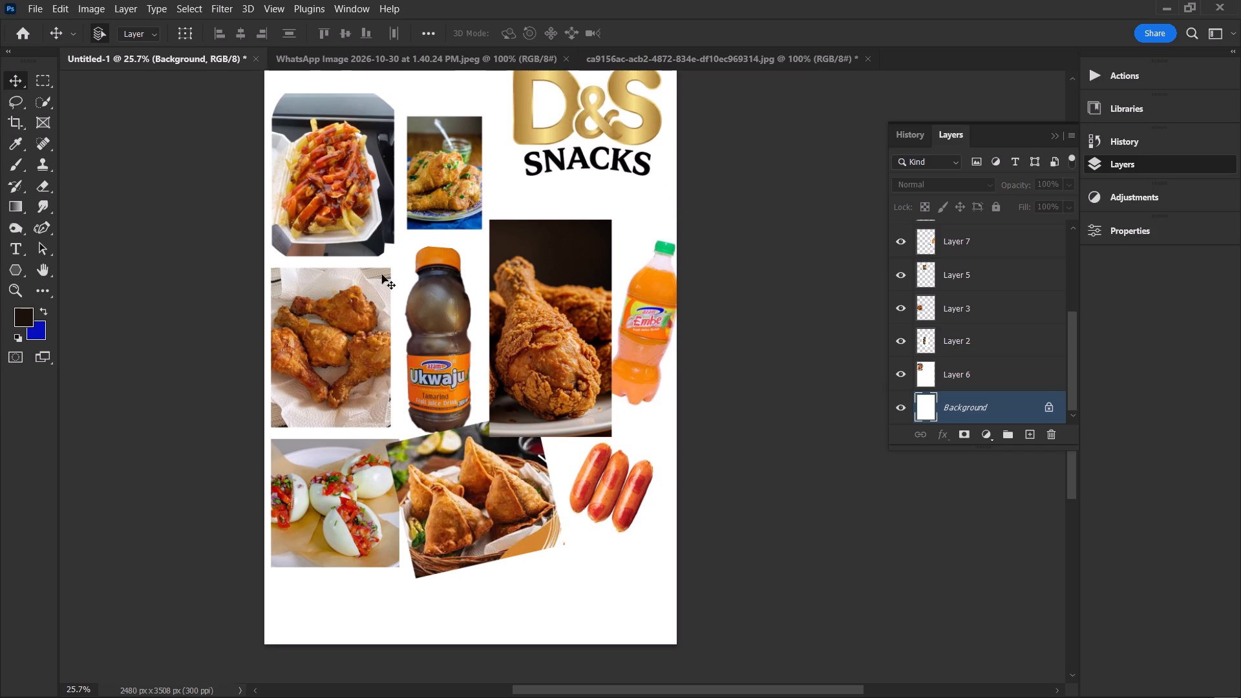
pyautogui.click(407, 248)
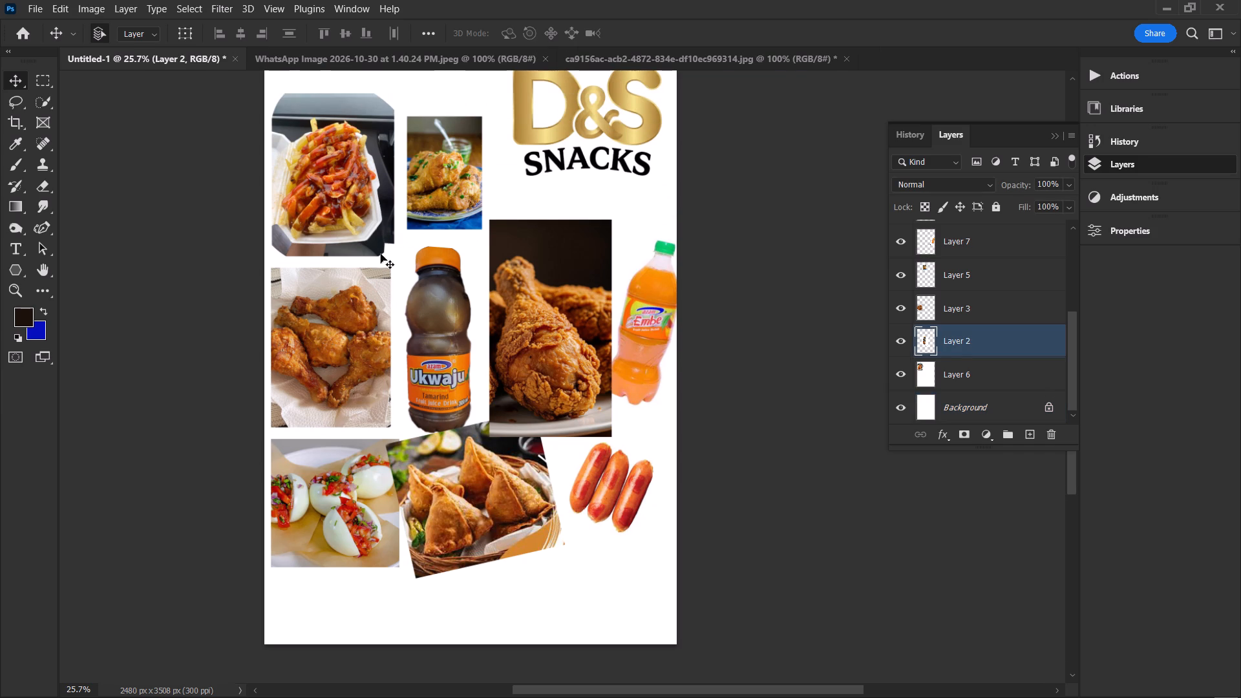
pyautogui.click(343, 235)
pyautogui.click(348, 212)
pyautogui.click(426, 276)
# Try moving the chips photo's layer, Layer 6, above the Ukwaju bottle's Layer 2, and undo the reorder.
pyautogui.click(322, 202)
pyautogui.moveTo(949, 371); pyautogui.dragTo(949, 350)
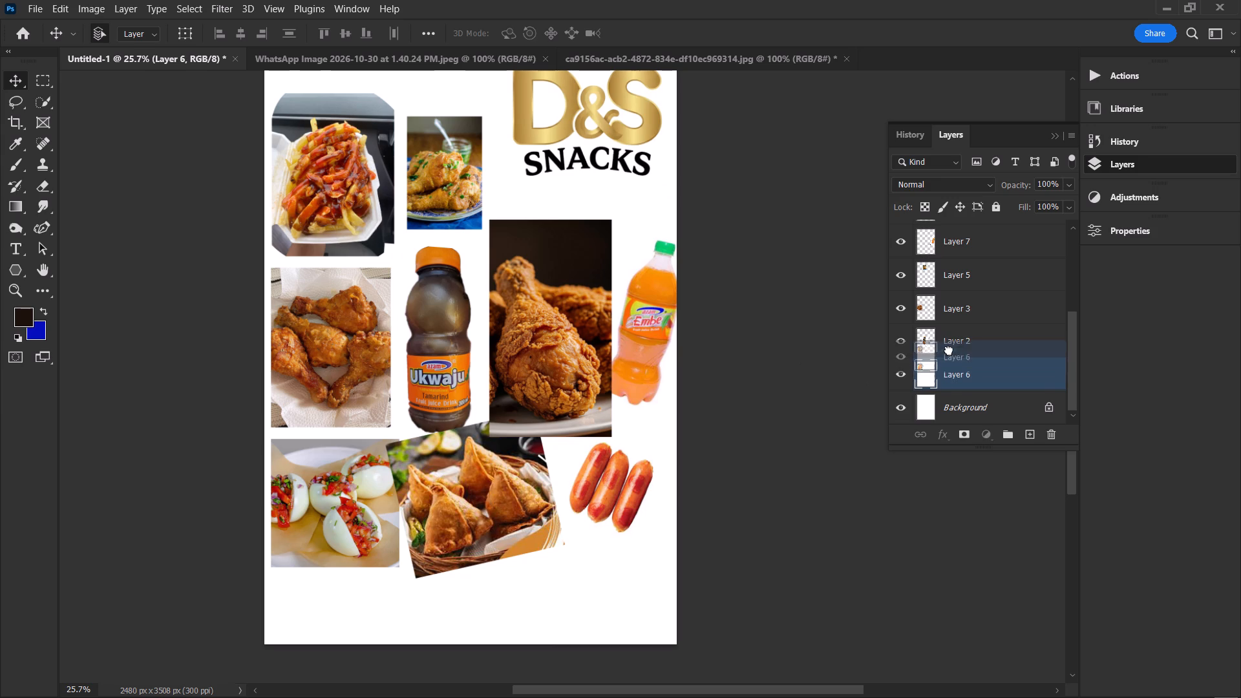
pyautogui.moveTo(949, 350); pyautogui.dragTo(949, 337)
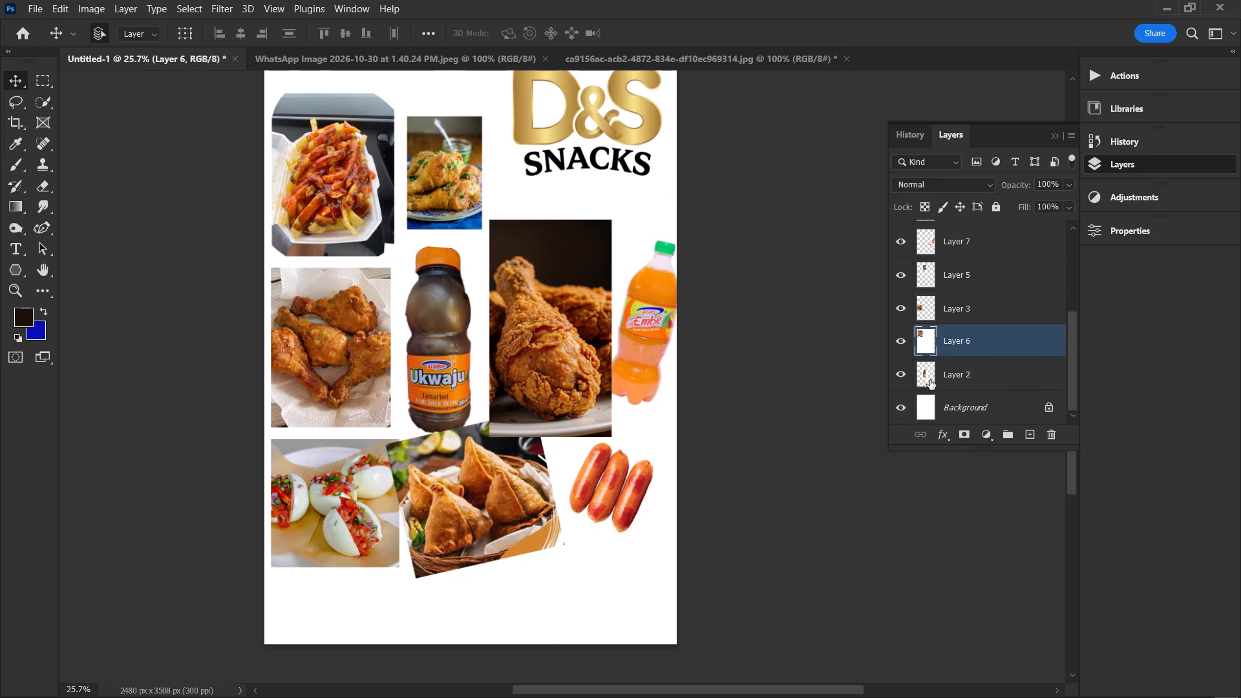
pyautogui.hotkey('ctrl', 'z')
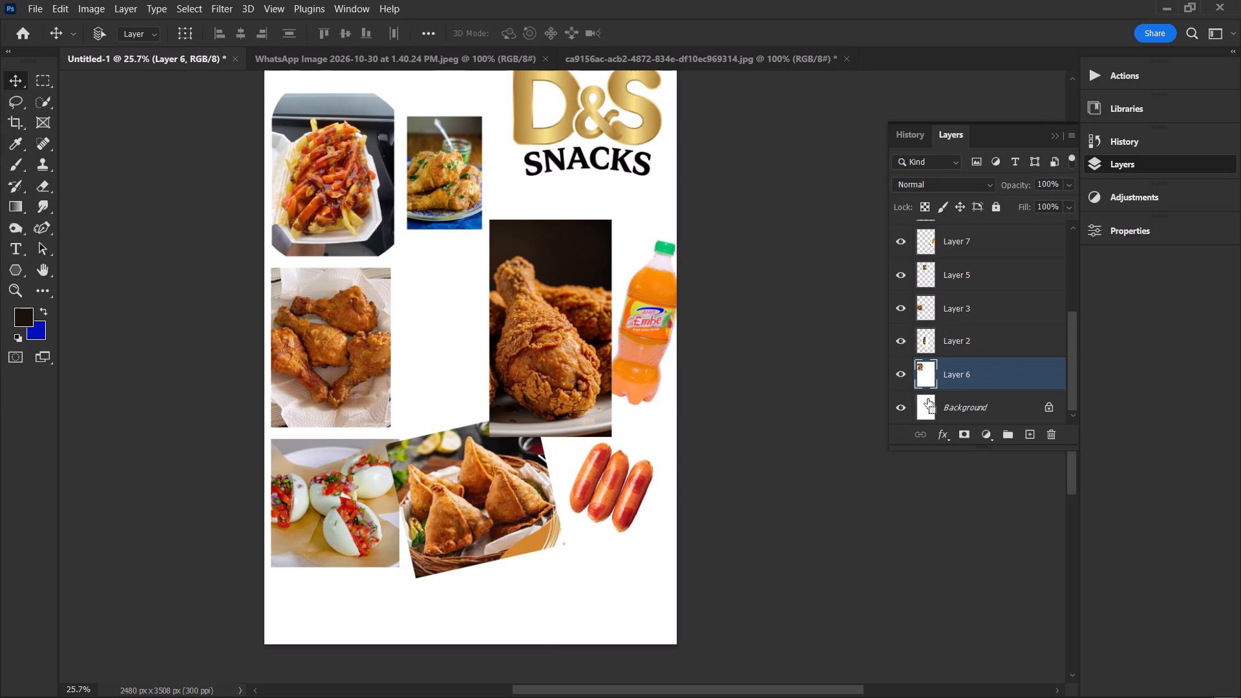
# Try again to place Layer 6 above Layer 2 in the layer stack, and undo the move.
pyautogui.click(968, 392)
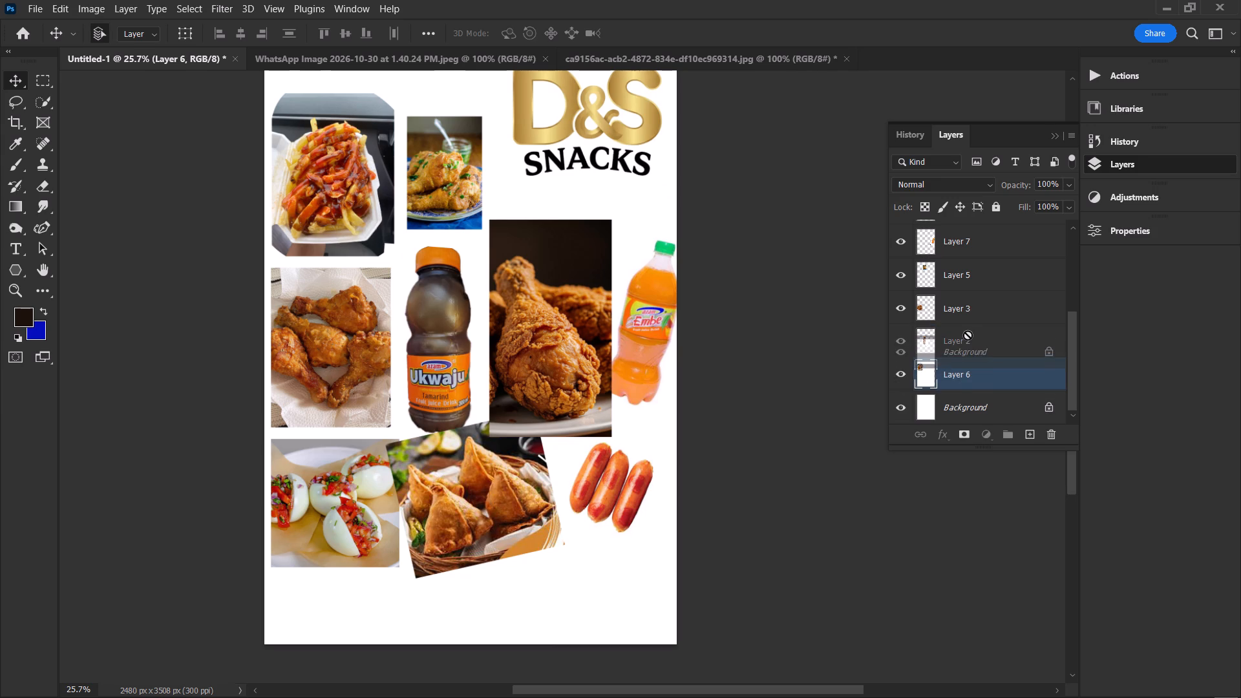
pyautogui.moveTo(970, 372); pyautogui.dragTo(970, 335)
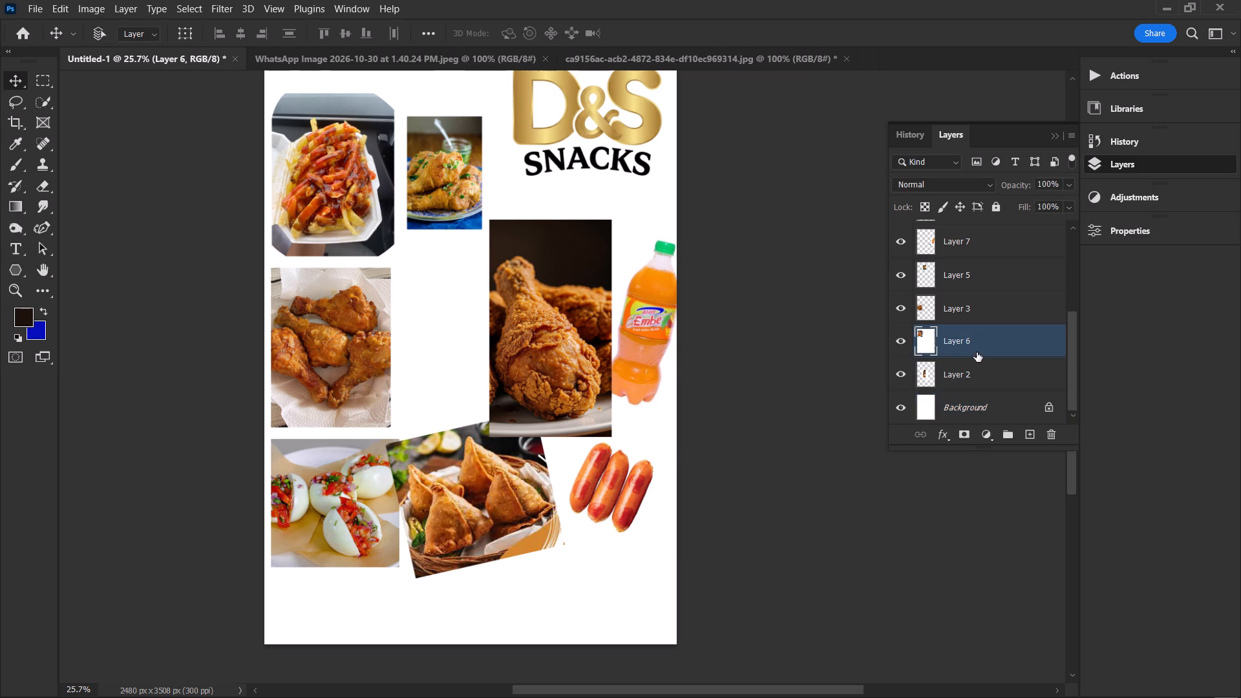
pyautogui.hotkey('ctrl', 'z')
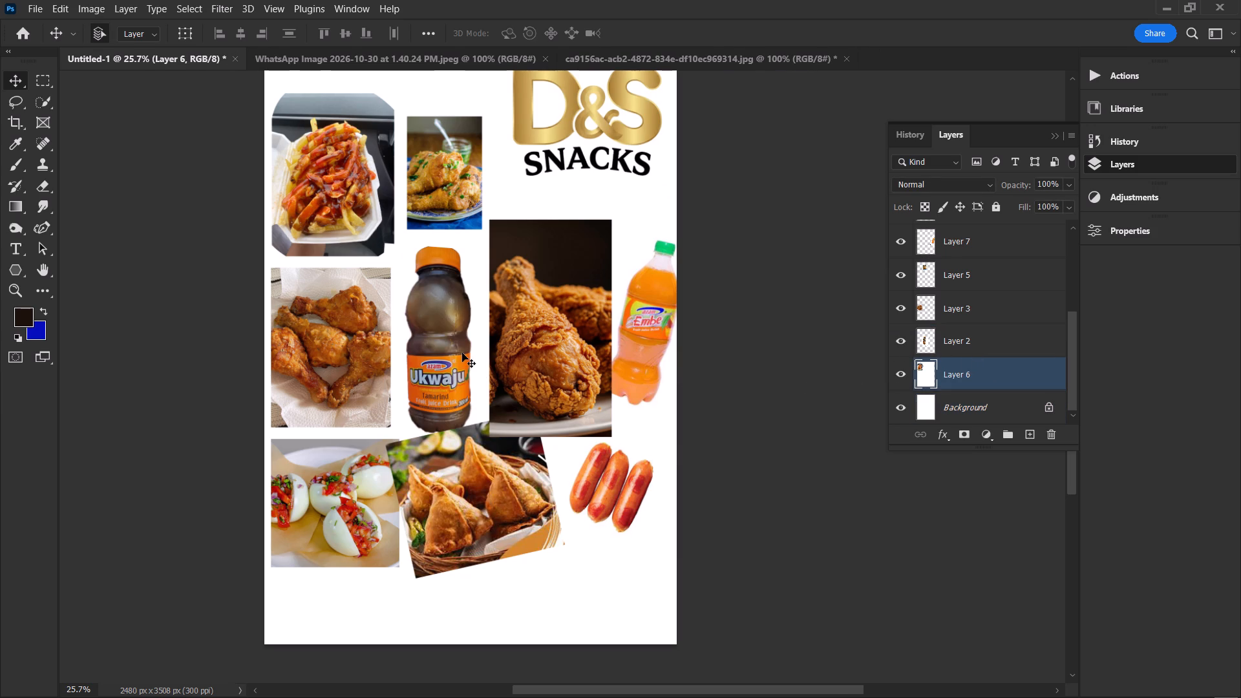
# Toggle the visibility of Layer 6 and Layer 2 off and on to check what each contains.
pyautogui.click(905, 374)
pyautogui.click(905, 374)
pyautogui.click(902, 342)
pyautogui.click(902, 342)
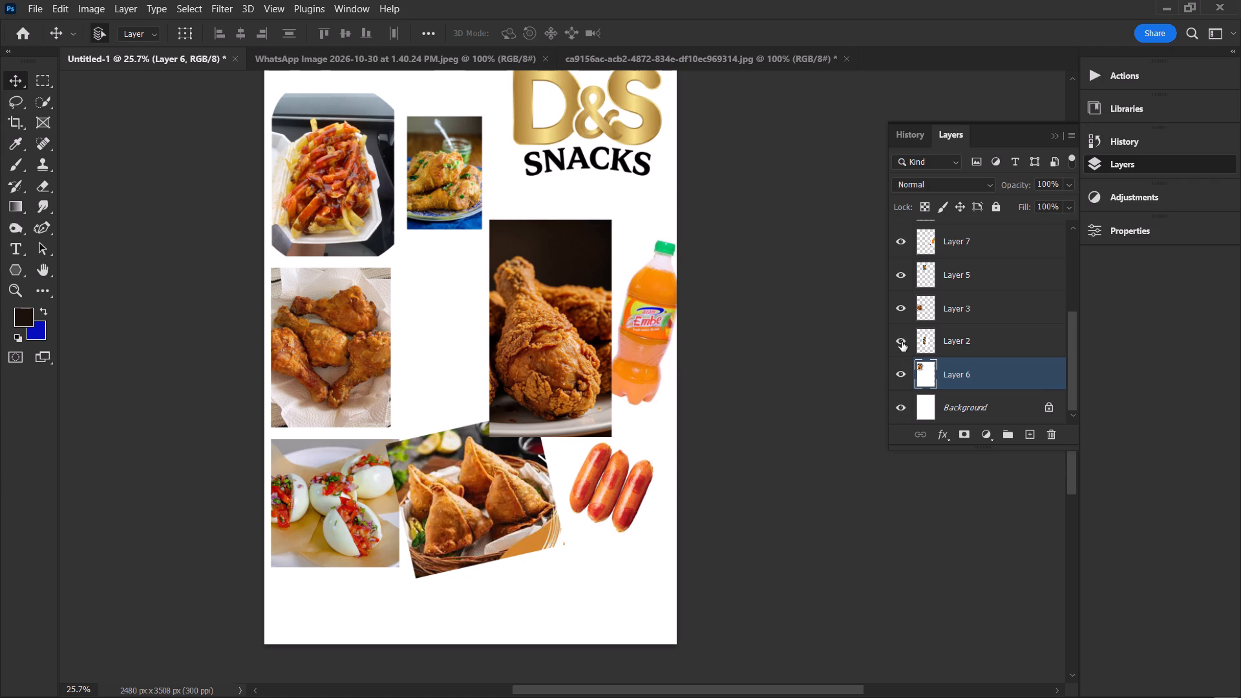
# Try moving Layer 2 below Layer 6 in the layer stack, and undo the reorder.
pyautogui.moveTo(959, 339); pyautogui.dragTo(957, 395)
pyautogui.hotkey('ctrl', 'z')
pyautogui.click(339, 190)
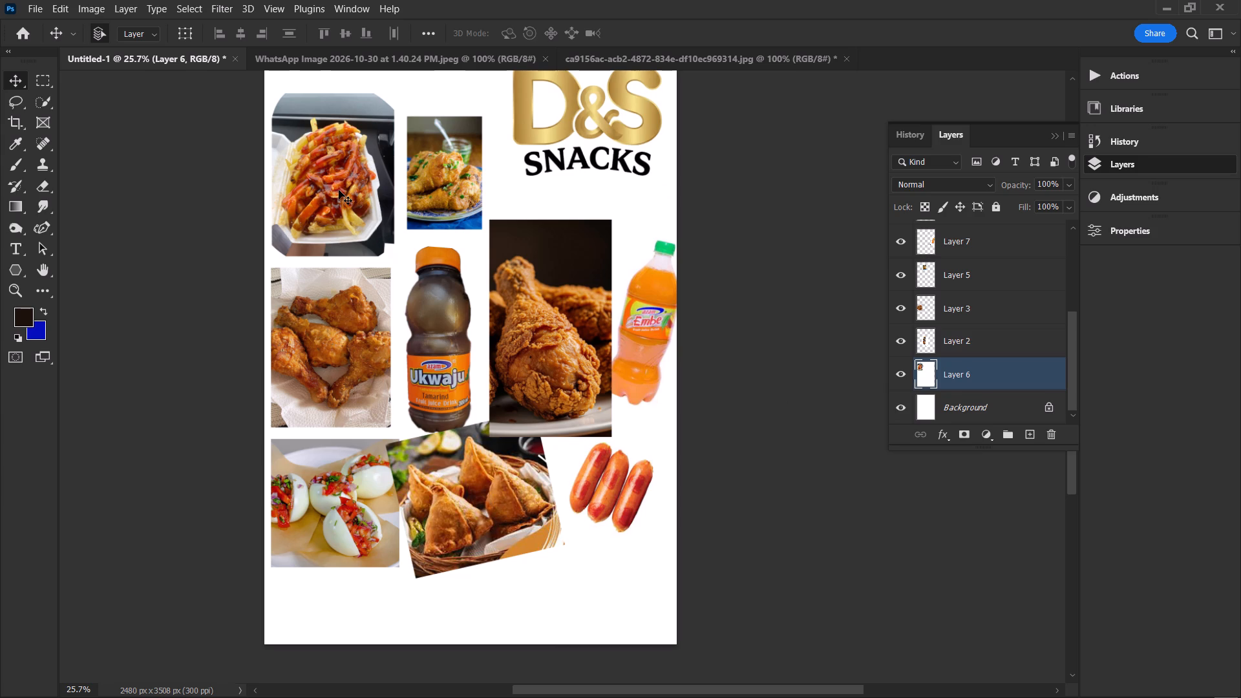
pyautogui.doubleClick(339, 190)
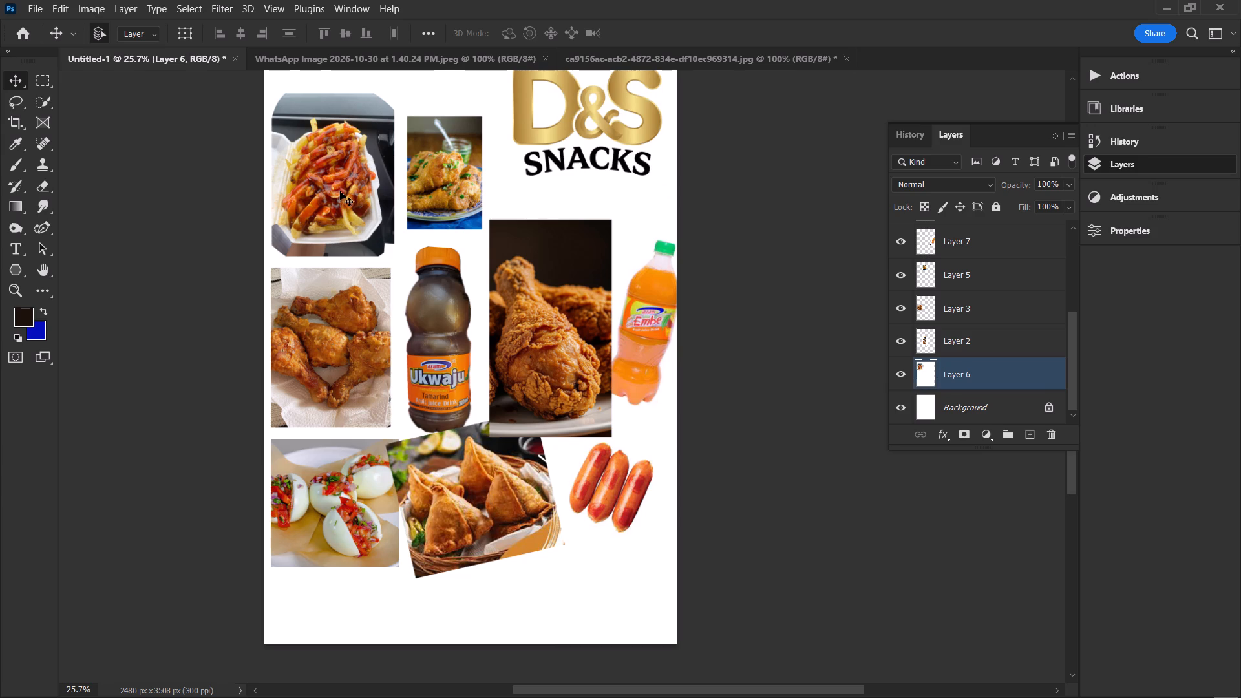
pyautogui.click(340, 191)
# Move the gold D&S Snacks logo from above the large drumstick photo to the page's bottom-right corner, partly off the canvas.
pyautogui.scroll(-6, 518, 439)
pyautogui.scroll(9, 527, 450)
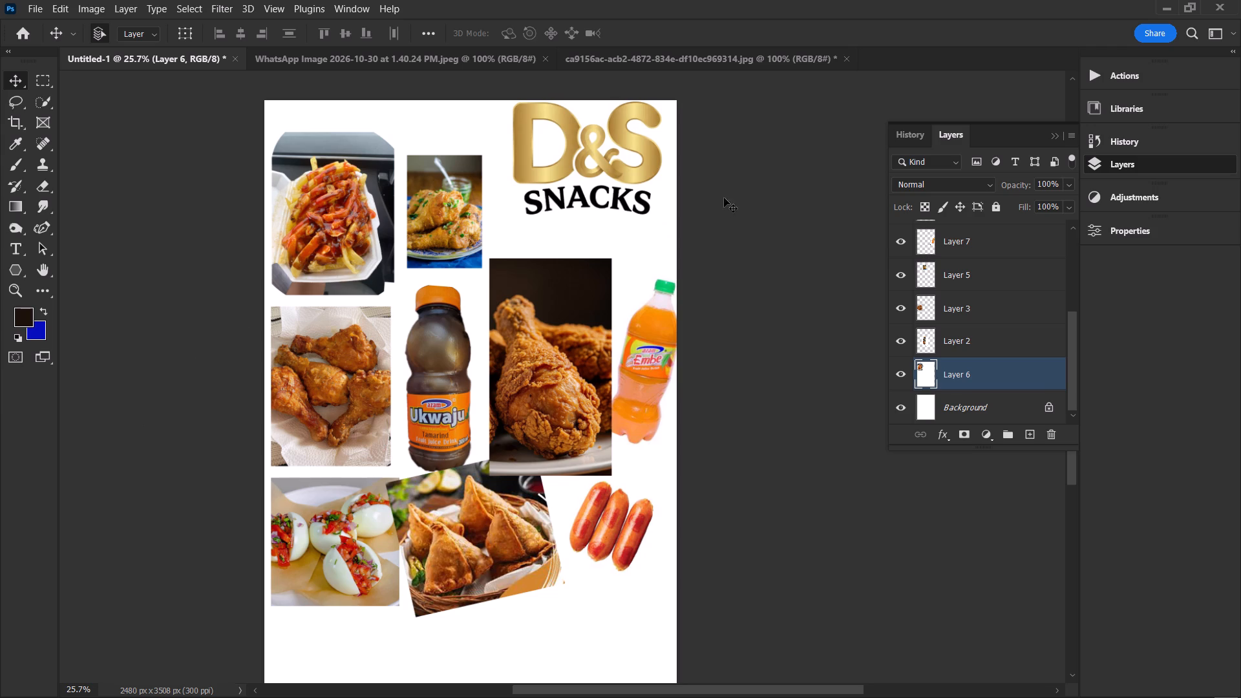
pyautogui.scroll(8, 984, 334)
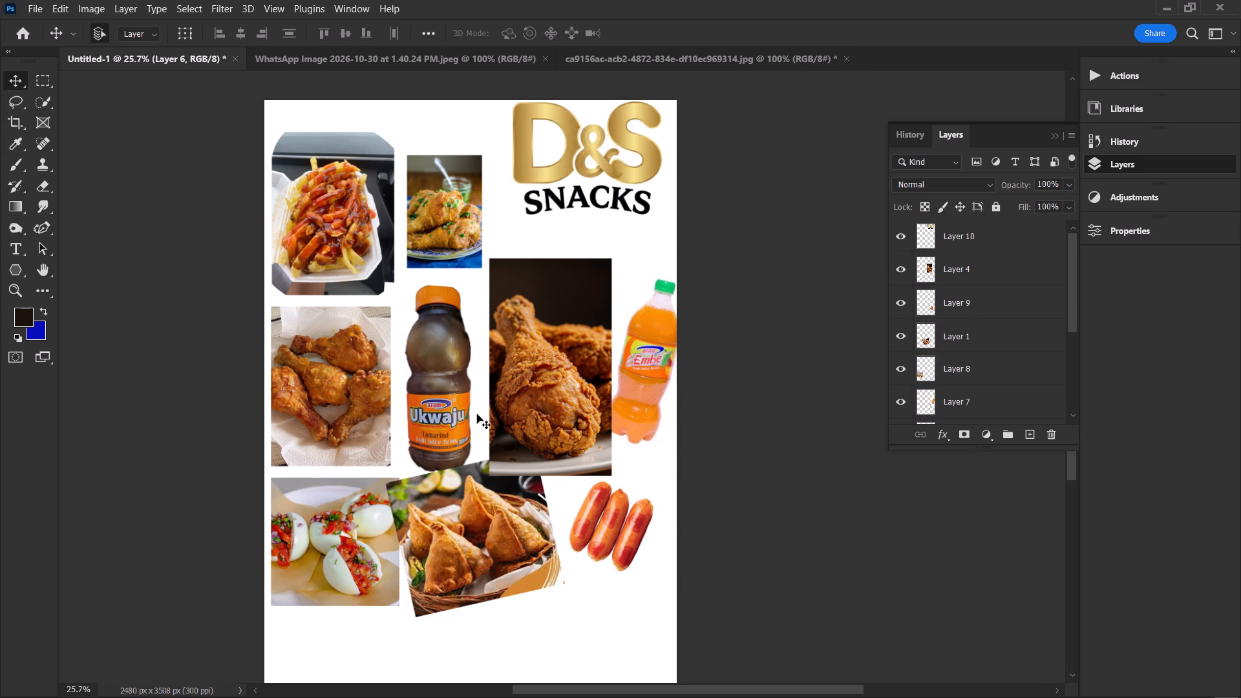
pyautogui.moveTo(586, 169); pyautogui.dragTo(620, 225)
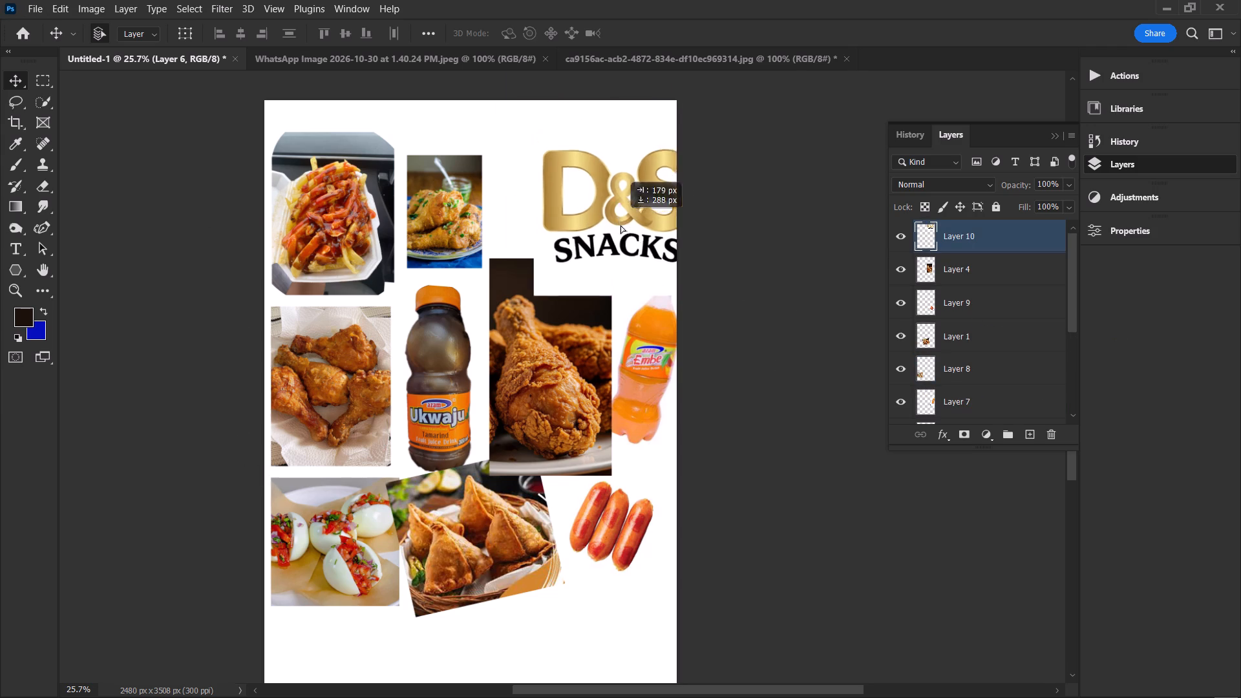
pyautogui.moveTo(620, 225); pyautogui.dragTo(801, 273)
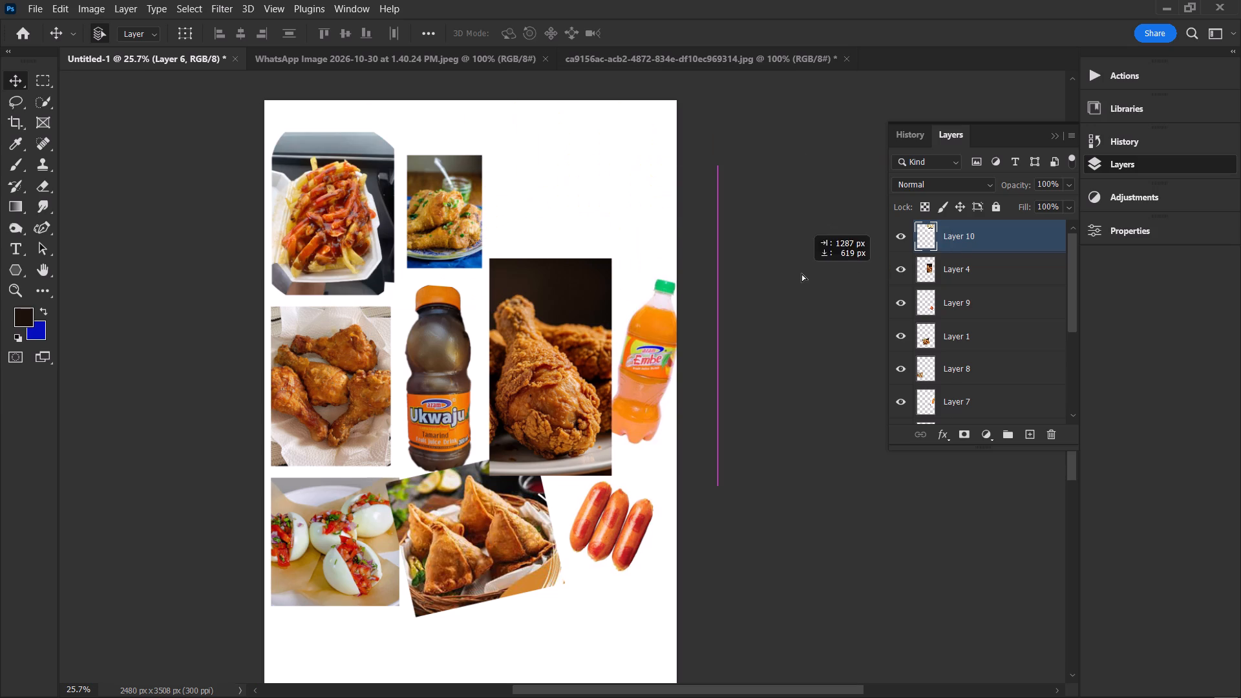
pyautogui.moveTo(801, 273); pyautogui.dragTo(456, 697)
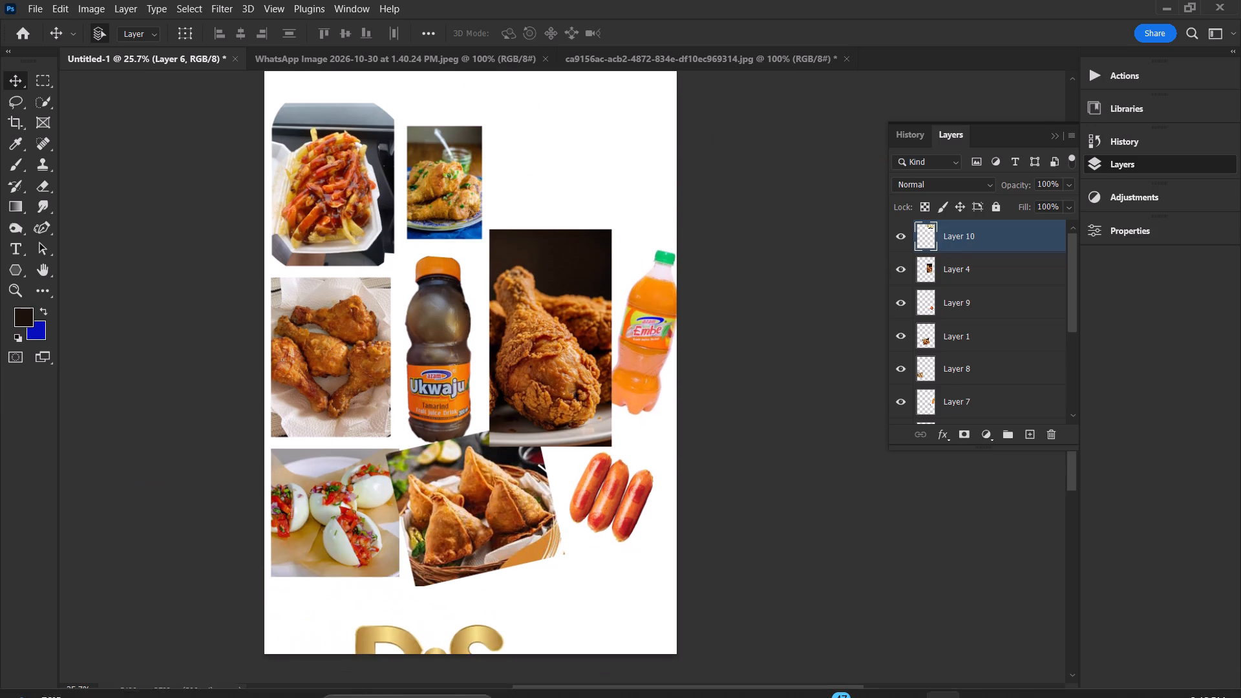
pyautogui.moveTo(456, 697); pyautogui.dragTo(622, 675)
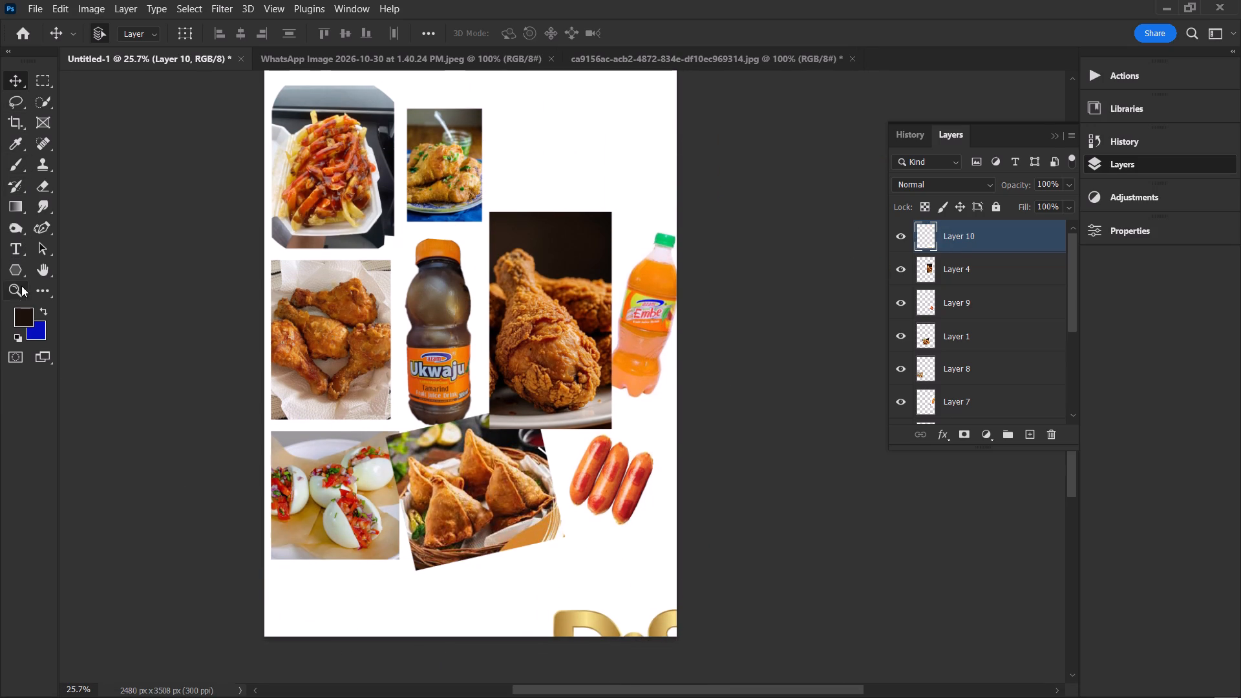
# Draw a paragraph text box in the empty space above the large drumstick photo and enter D&S.
pyautogui.click(11, 251)
pyautogui.moveTo(510, 80); pyautogui.dragTo(660, 195)
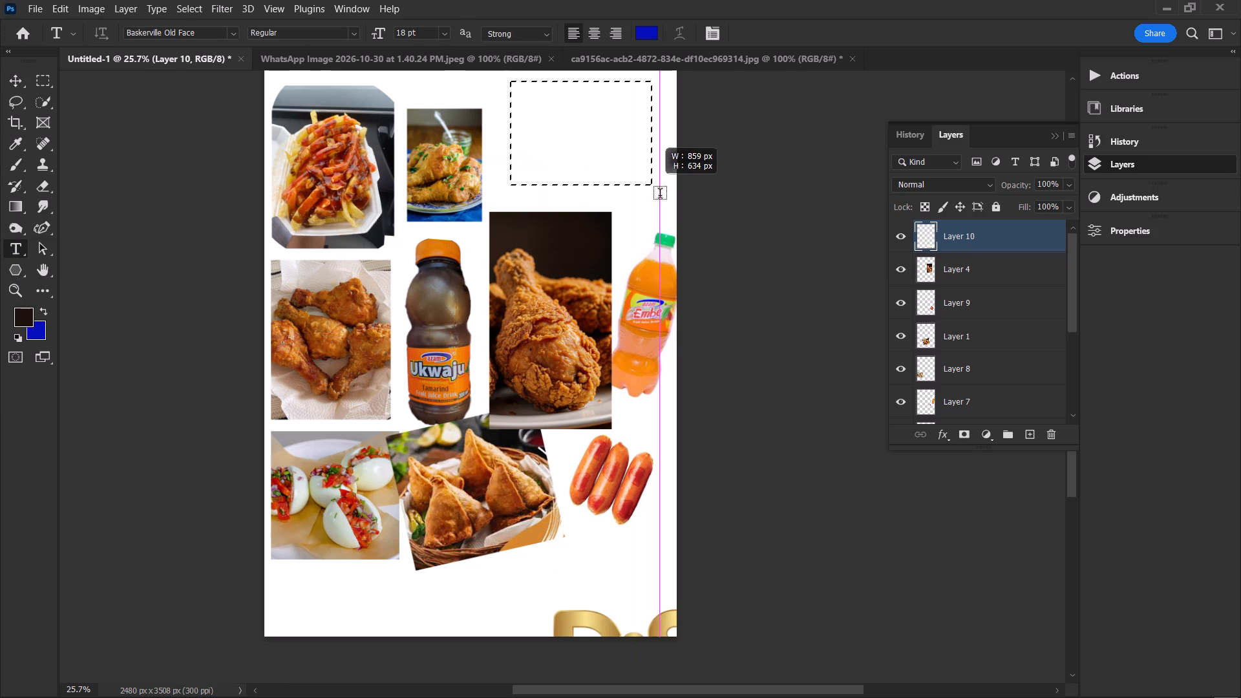
pyautogui.moveTo(660, 195); pyautogui.dragTo(664, 198)
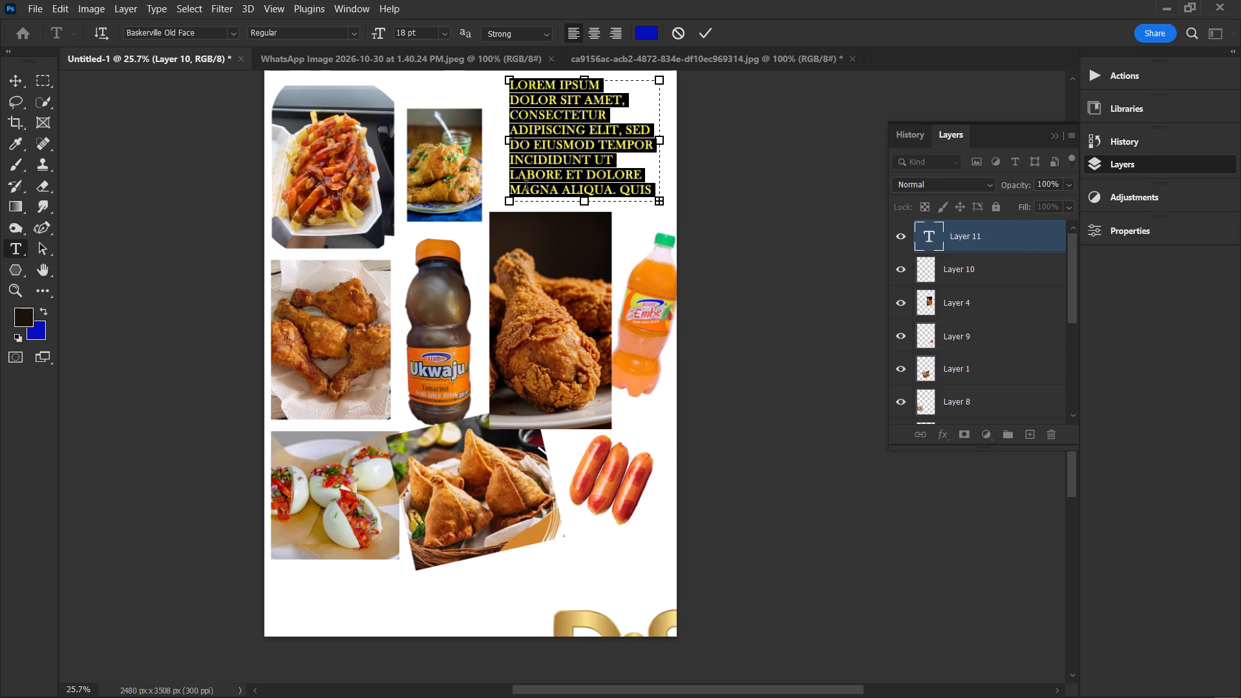
pyautogui.press('d')
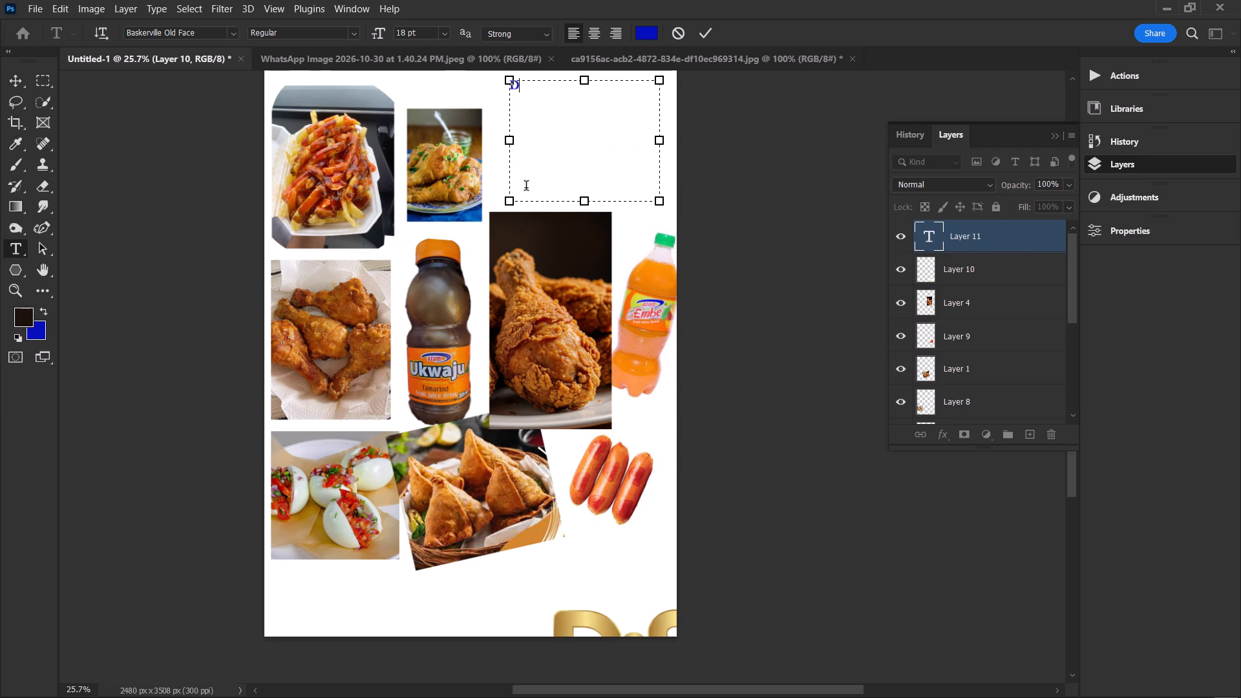
pyautogui.hotkey('shift', '&')
pyautogui.hotkey('shift', 's')
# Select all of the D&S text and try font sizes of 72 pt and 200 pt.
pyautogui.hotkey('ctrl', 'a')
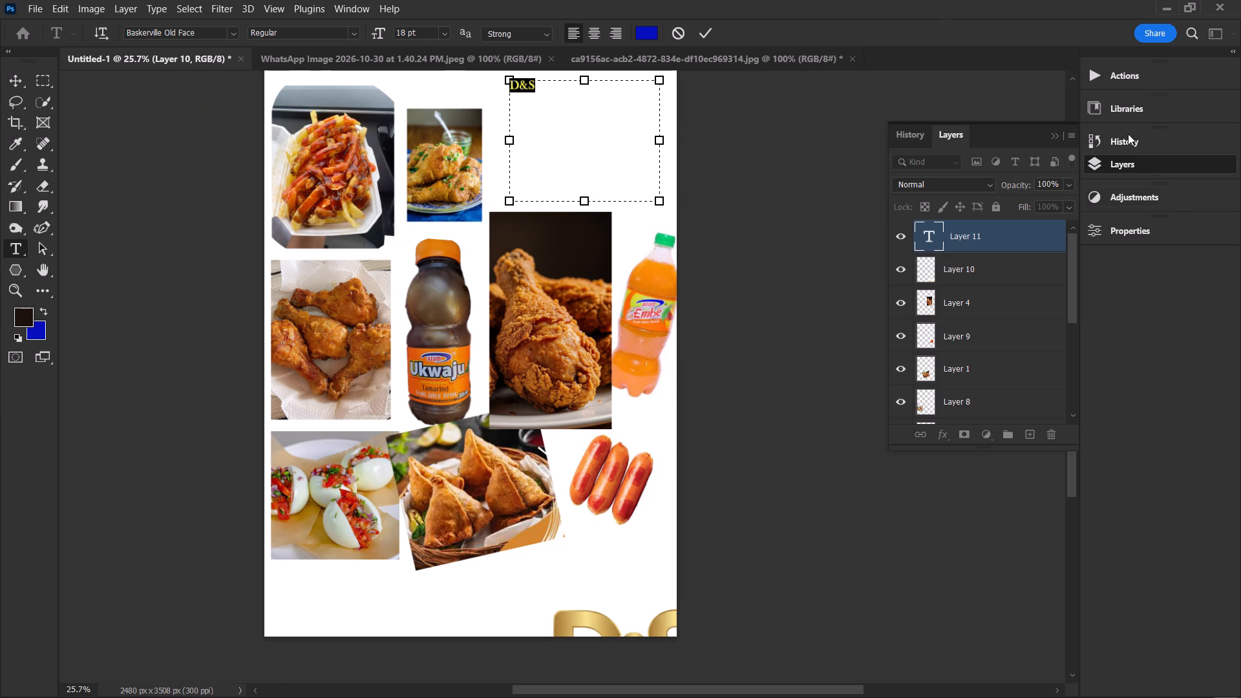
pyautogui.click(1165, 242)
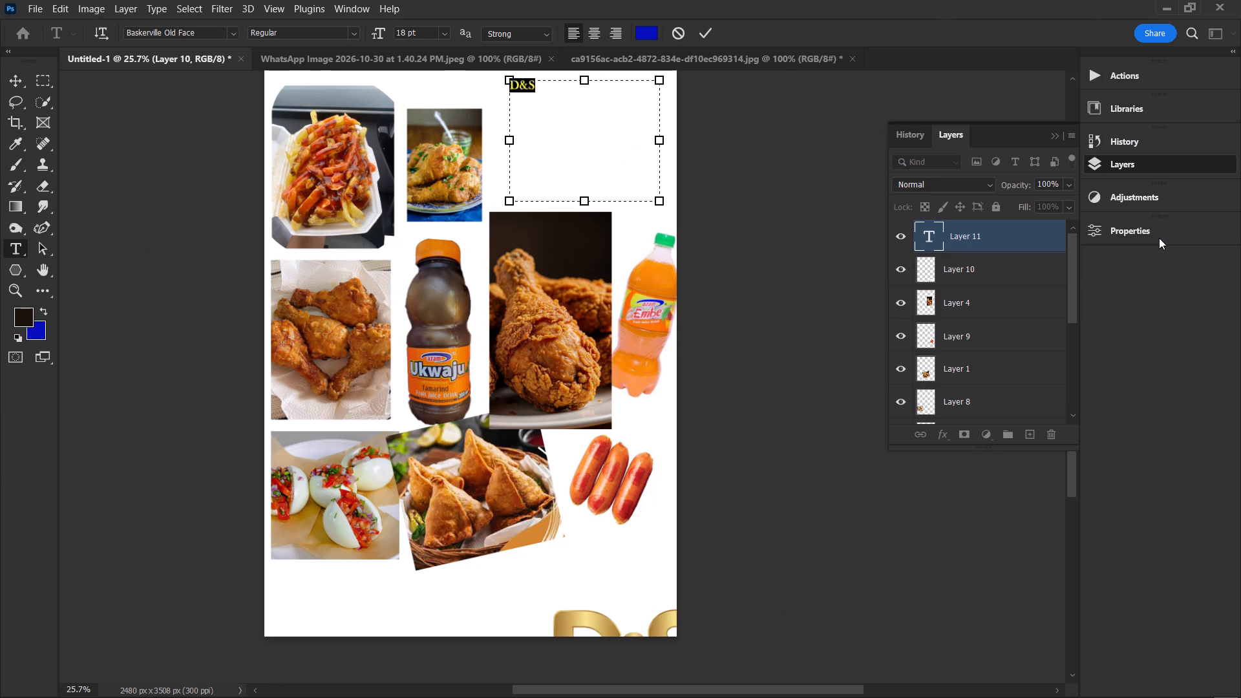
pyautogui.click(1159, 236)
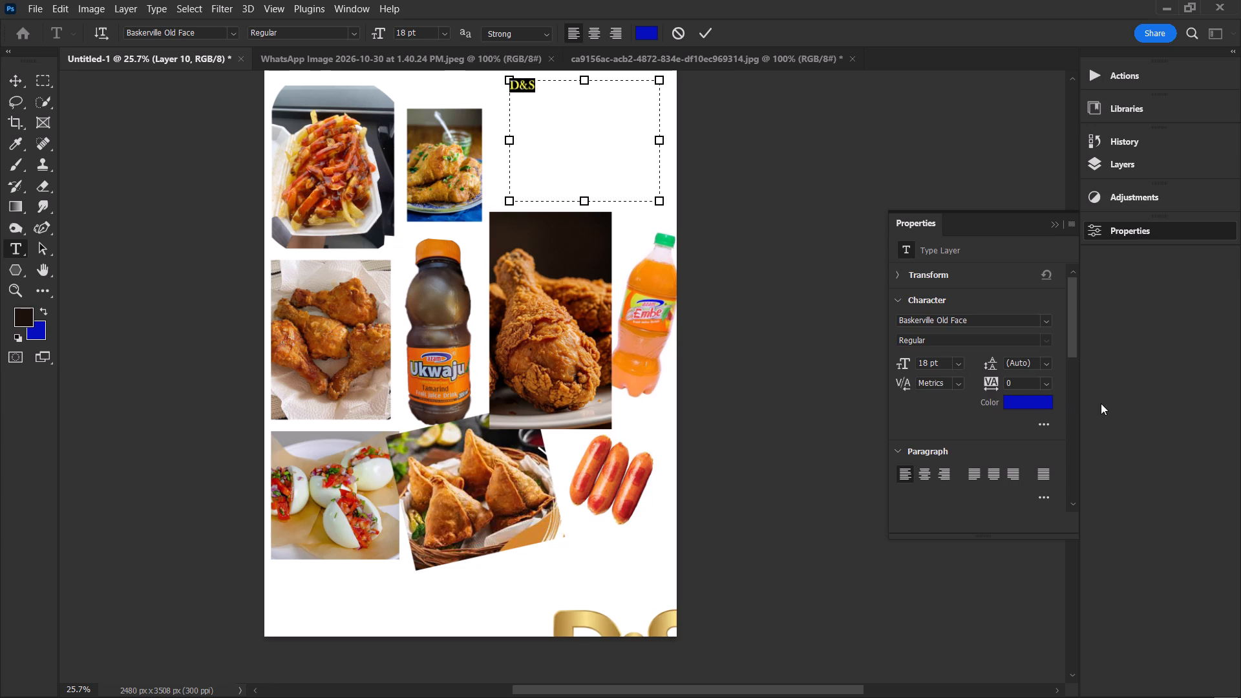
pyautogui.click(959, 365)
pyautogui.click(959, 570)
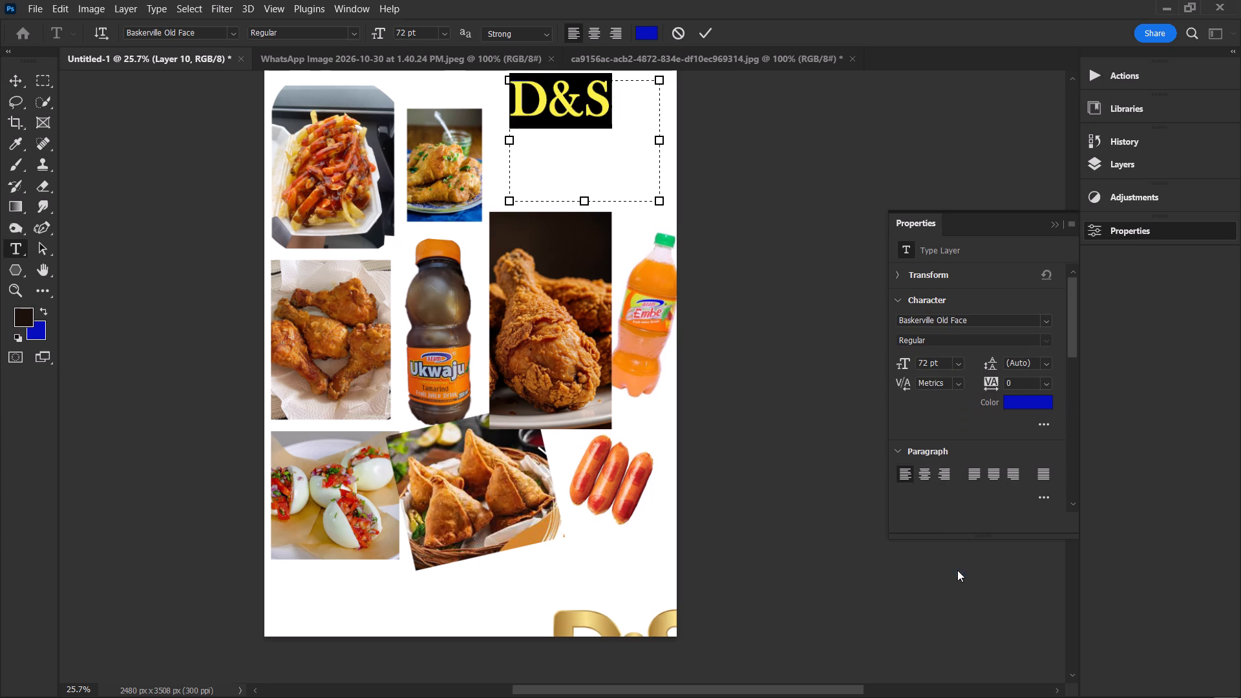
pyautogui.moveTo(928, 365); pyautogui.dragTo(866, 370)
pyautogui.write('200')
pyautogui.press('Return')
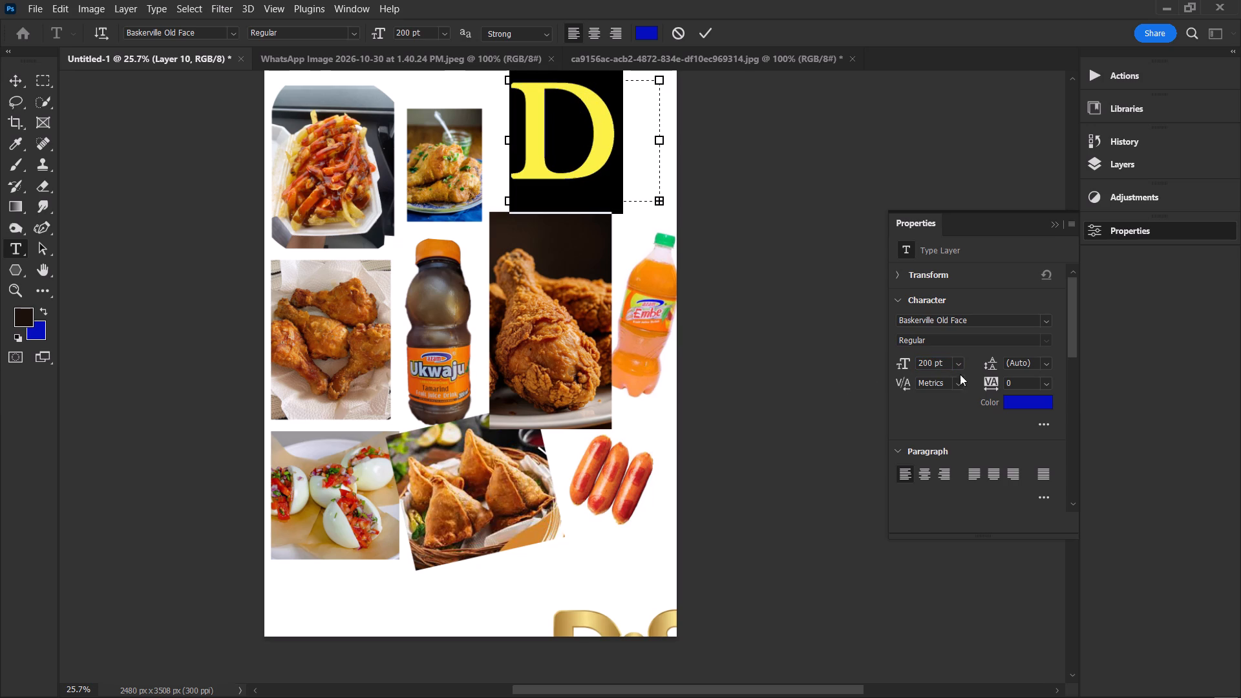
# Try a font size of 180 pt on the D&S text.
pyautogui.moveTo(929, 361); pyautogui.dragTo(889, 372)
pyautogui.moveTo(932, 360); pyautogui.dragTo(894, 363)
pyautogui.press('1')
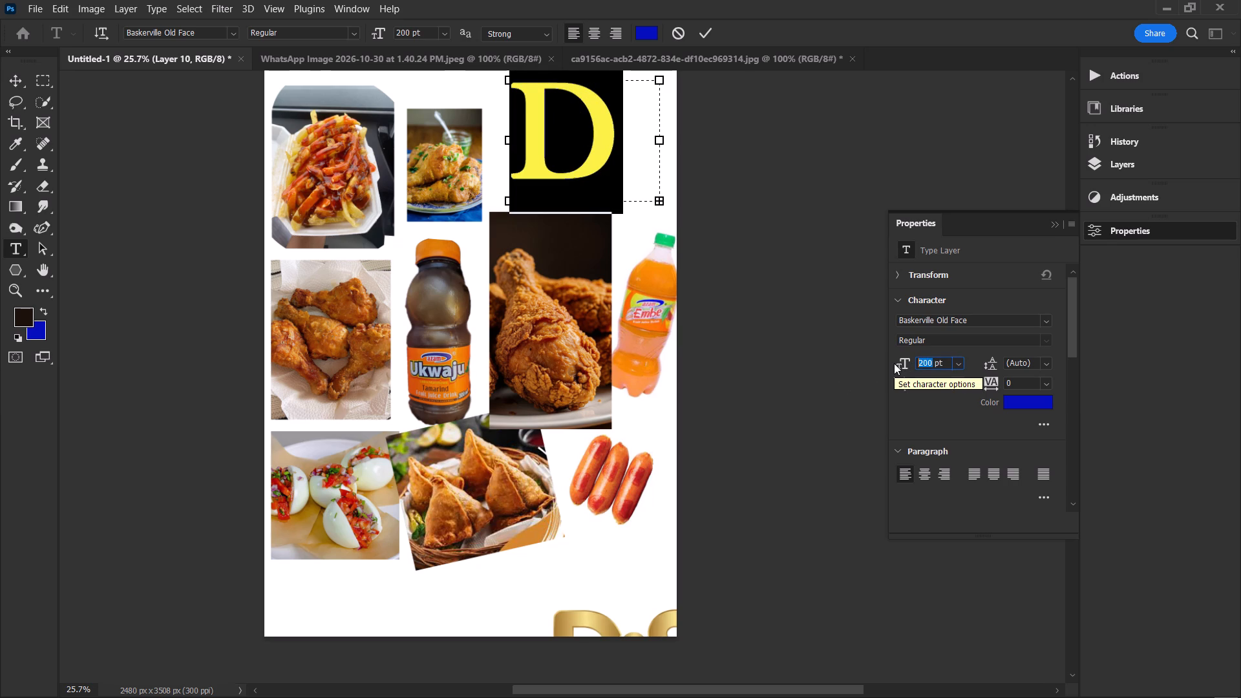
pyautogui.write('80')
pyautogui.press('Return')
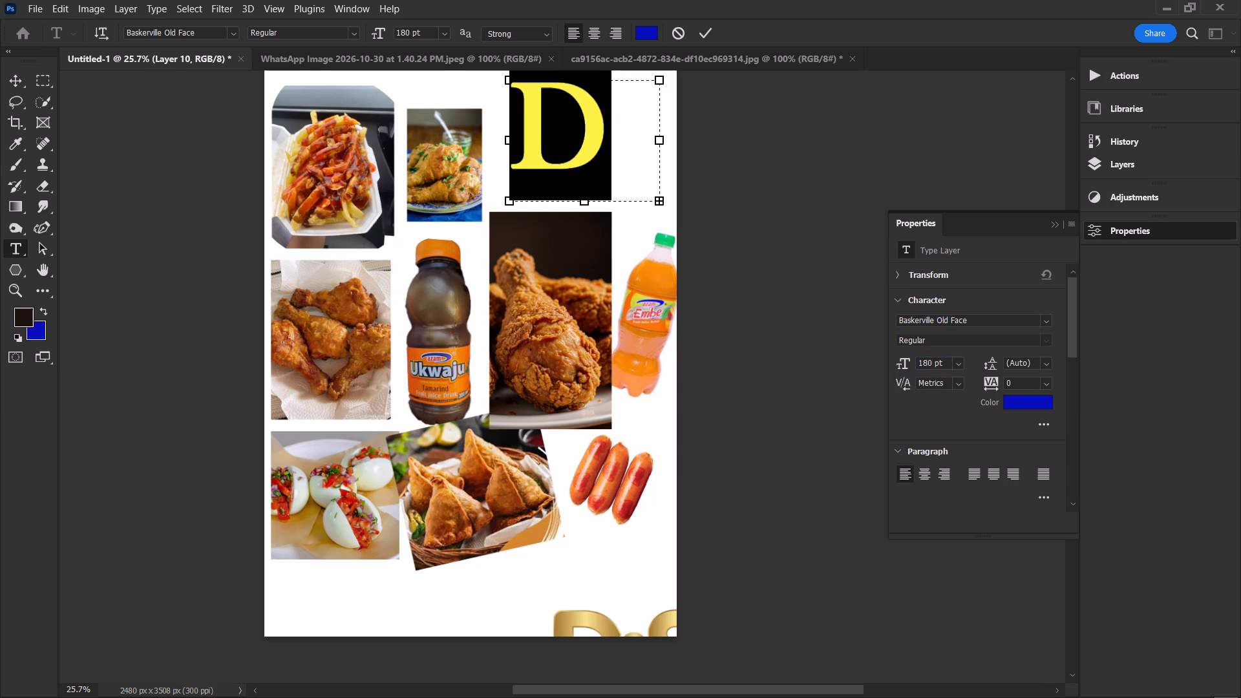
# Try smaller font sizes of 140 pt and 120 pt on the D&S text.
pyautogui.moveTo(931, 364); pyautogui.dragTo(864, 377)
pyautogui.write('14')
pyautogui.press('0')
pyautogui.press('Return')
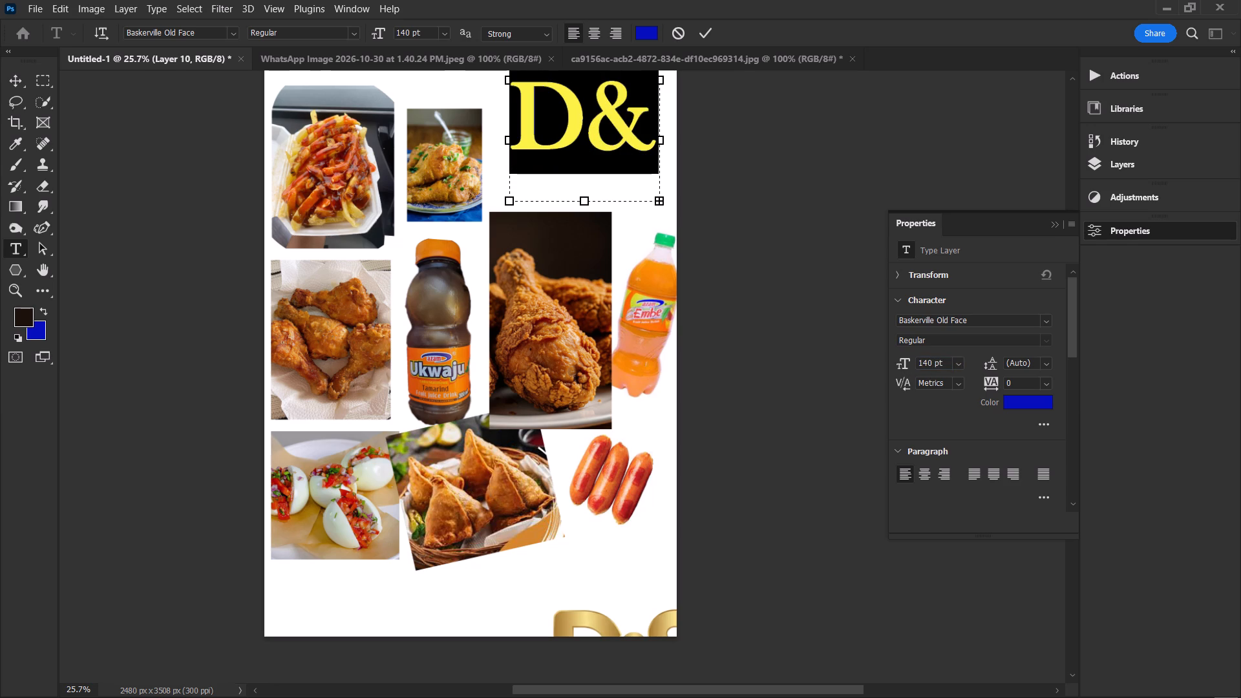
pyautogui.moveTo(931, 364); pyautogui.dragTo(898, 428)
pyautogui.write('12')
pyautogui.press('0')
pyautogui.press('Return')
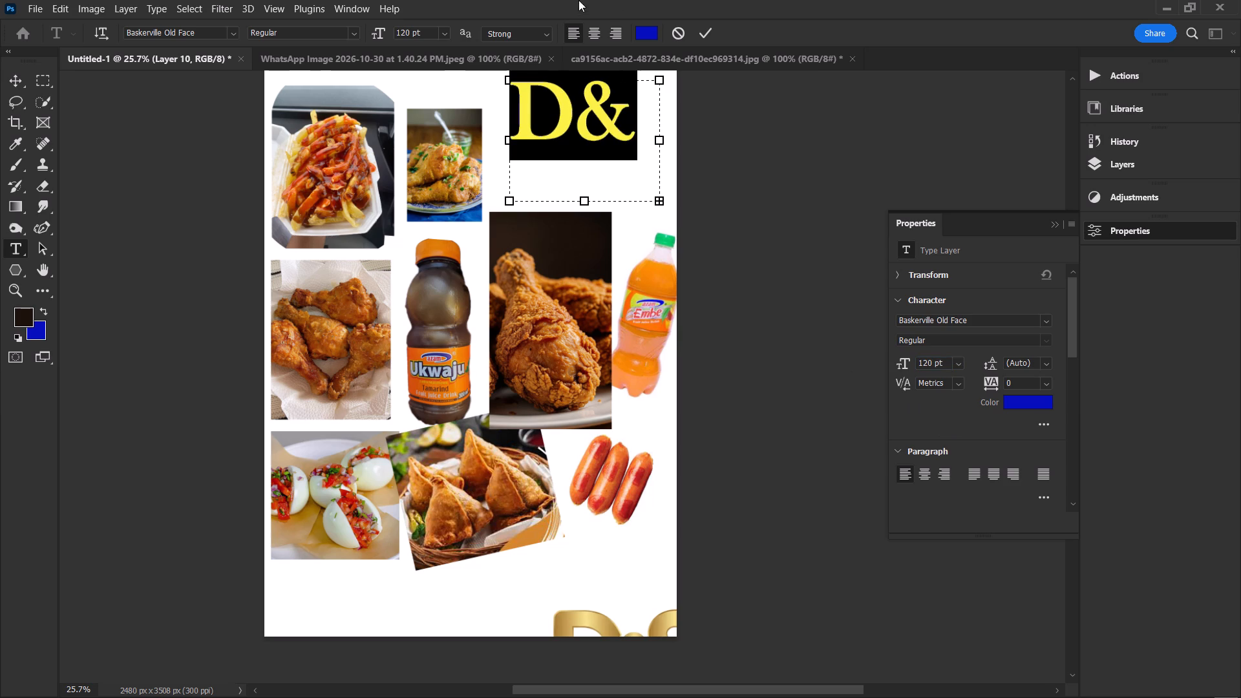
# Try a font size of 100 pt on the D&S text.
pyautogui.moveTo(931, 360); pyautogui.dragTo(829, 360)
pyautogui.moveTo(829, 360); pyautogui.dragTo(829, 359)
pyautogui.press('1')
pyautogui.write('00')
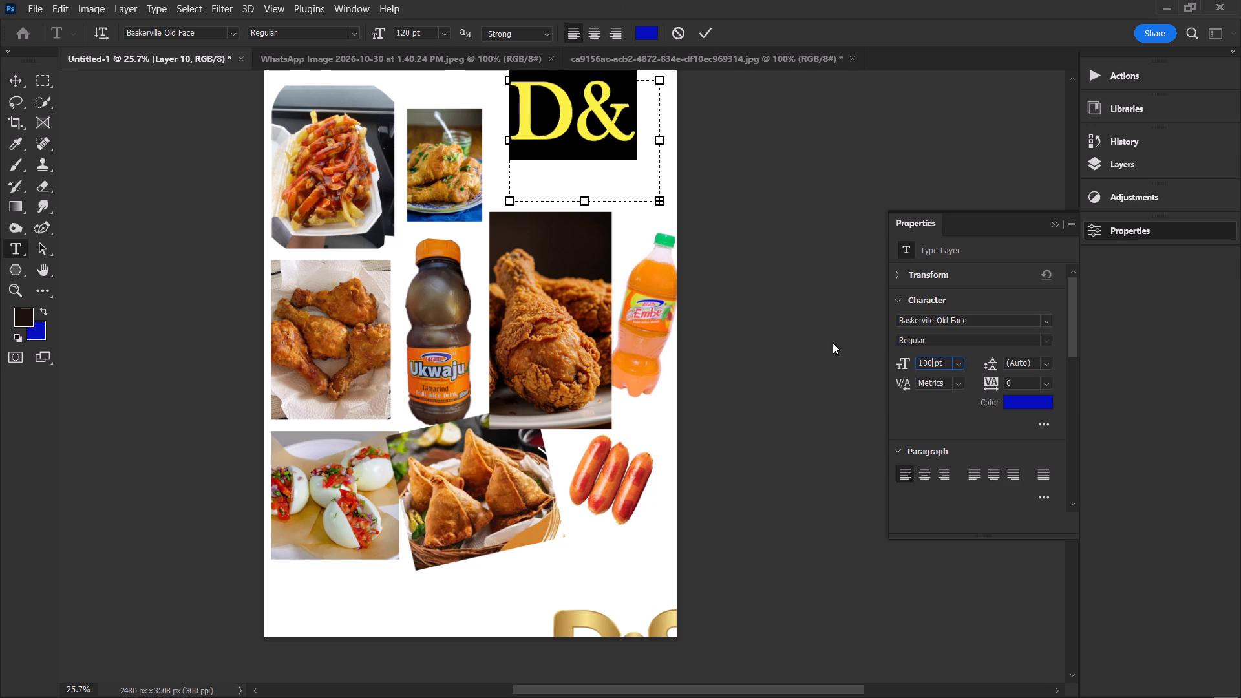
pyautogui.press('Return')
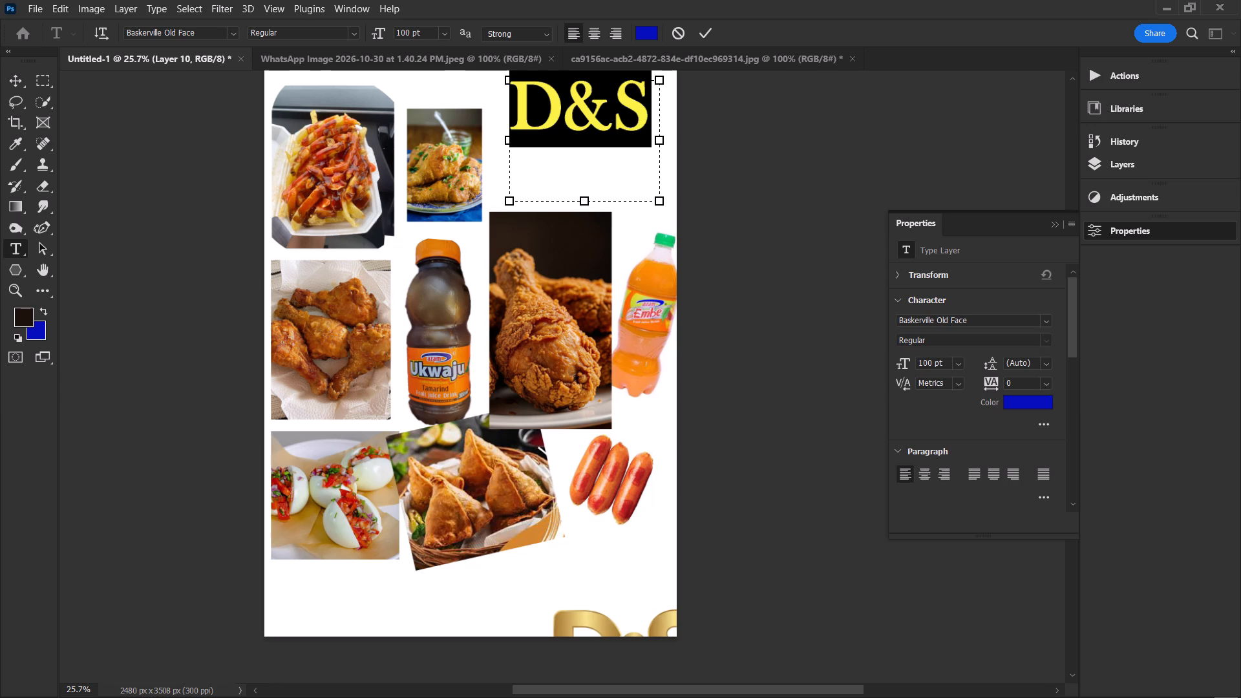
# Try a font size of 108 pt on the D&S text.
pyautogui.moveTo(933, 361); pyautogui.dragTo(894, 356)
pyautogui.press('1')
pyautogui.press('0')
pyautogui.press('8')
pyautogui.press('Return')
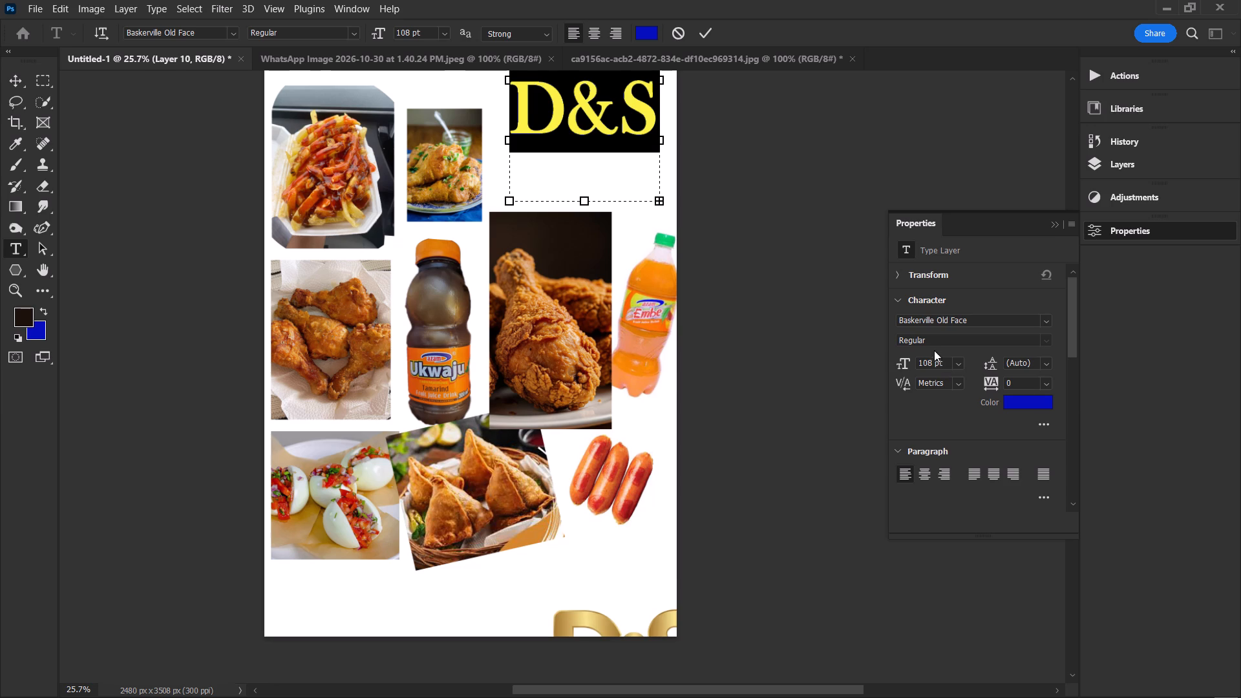
# Set the D&S text's font size to 105 pt.
pyautogui.moveTo(933, 359); pyautogui.dragTo(892, 359)
pyautogui.press('1')
pyautogui.press('0')
pyautogui.press('5')
pyautogui.press('Return')
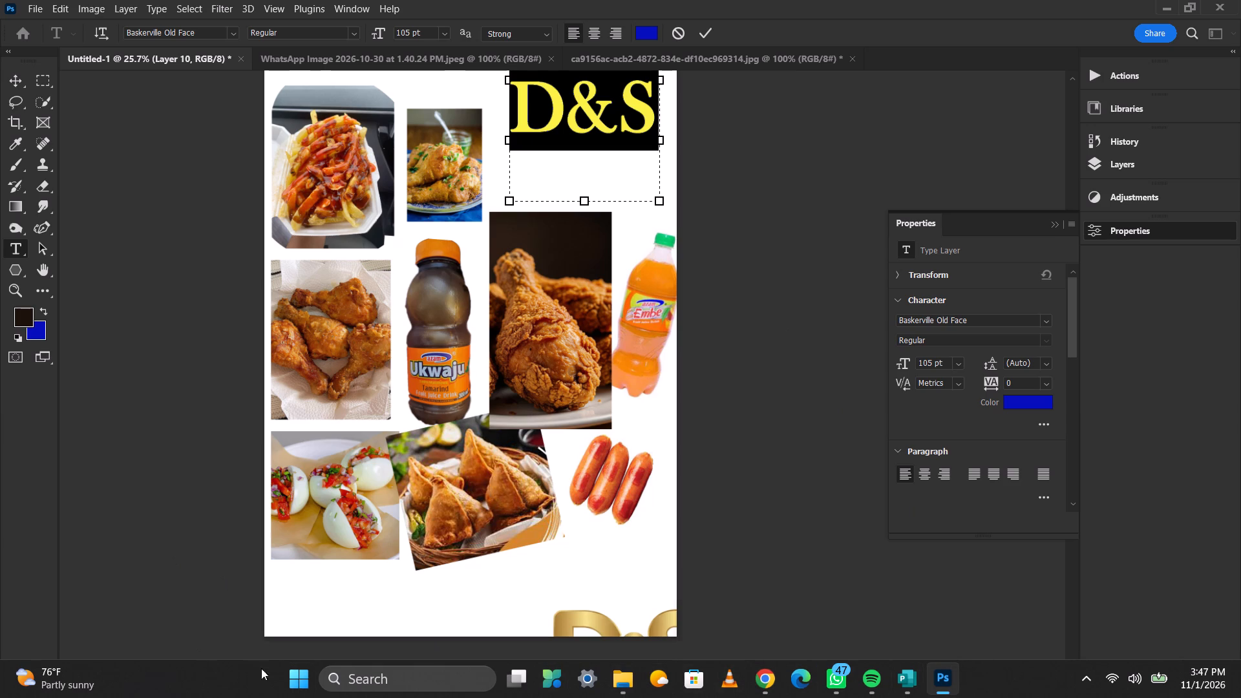
# Launch the recently added Kuro app from Windows.
pyautogui.click(290, 679)
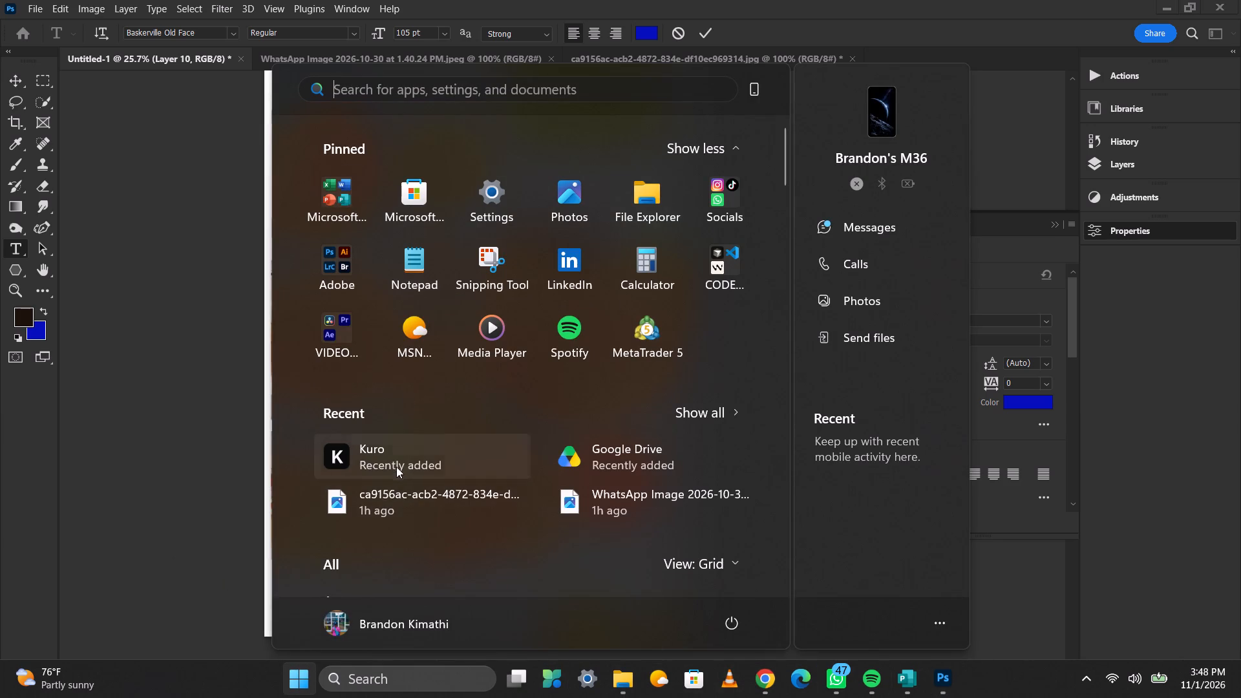
pyautogui.click(398, 465)
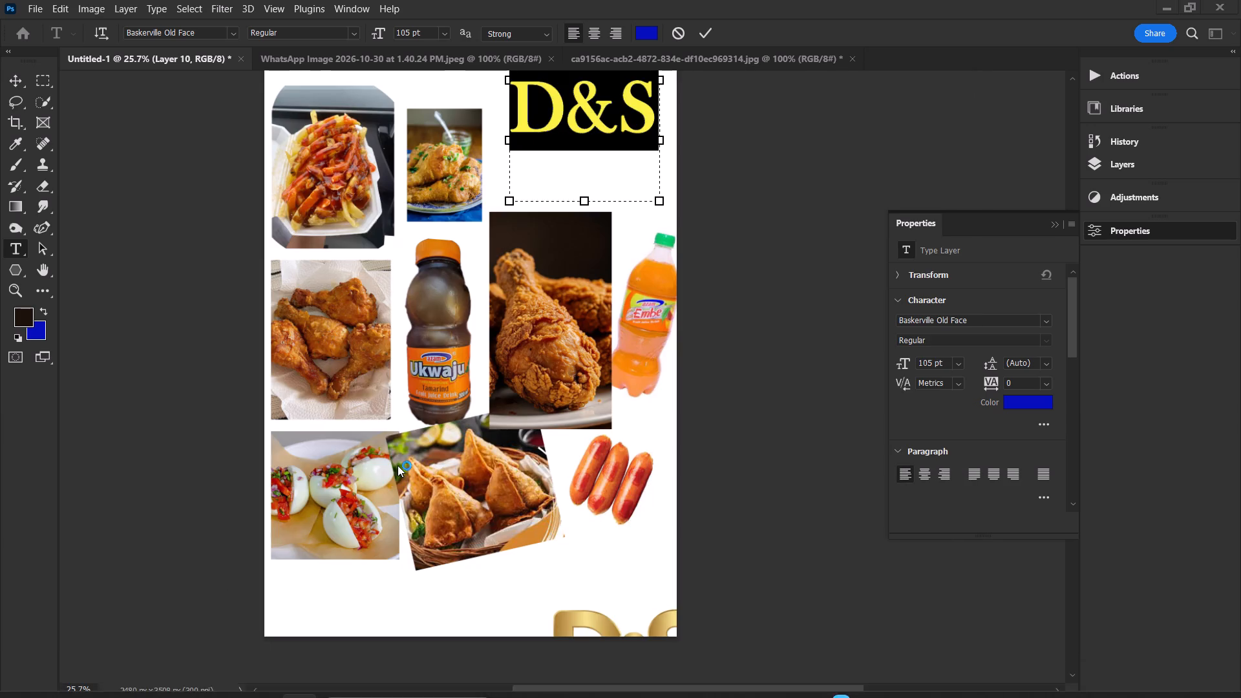
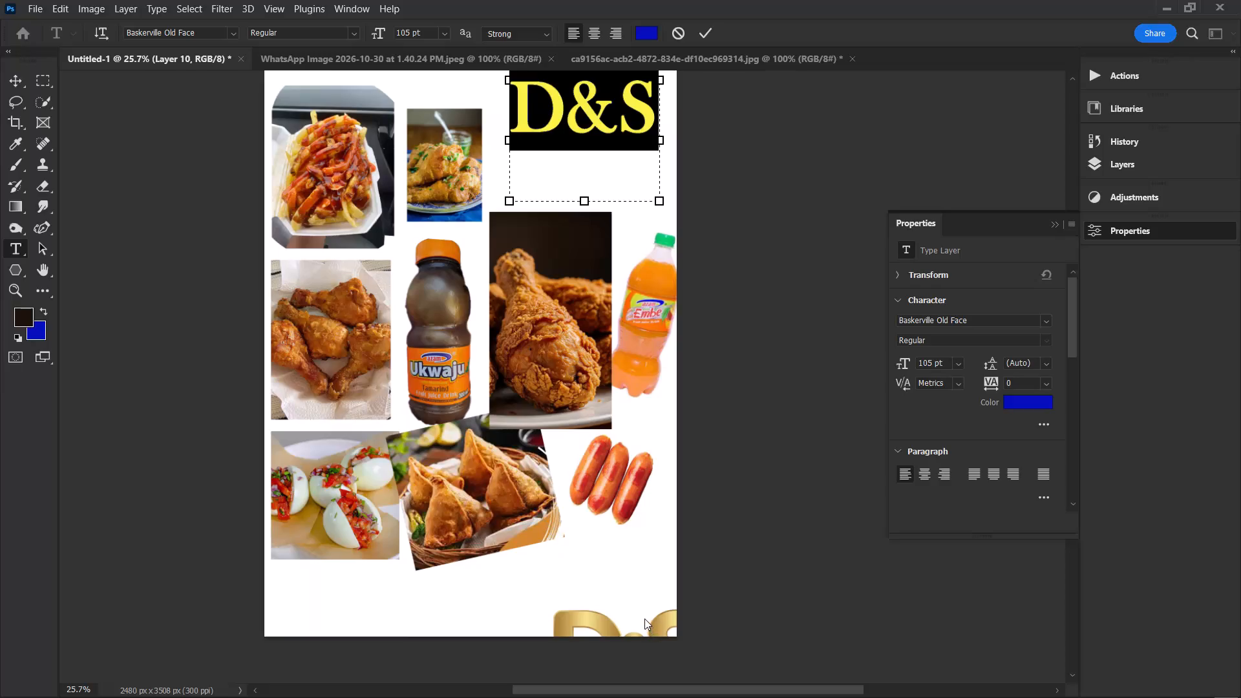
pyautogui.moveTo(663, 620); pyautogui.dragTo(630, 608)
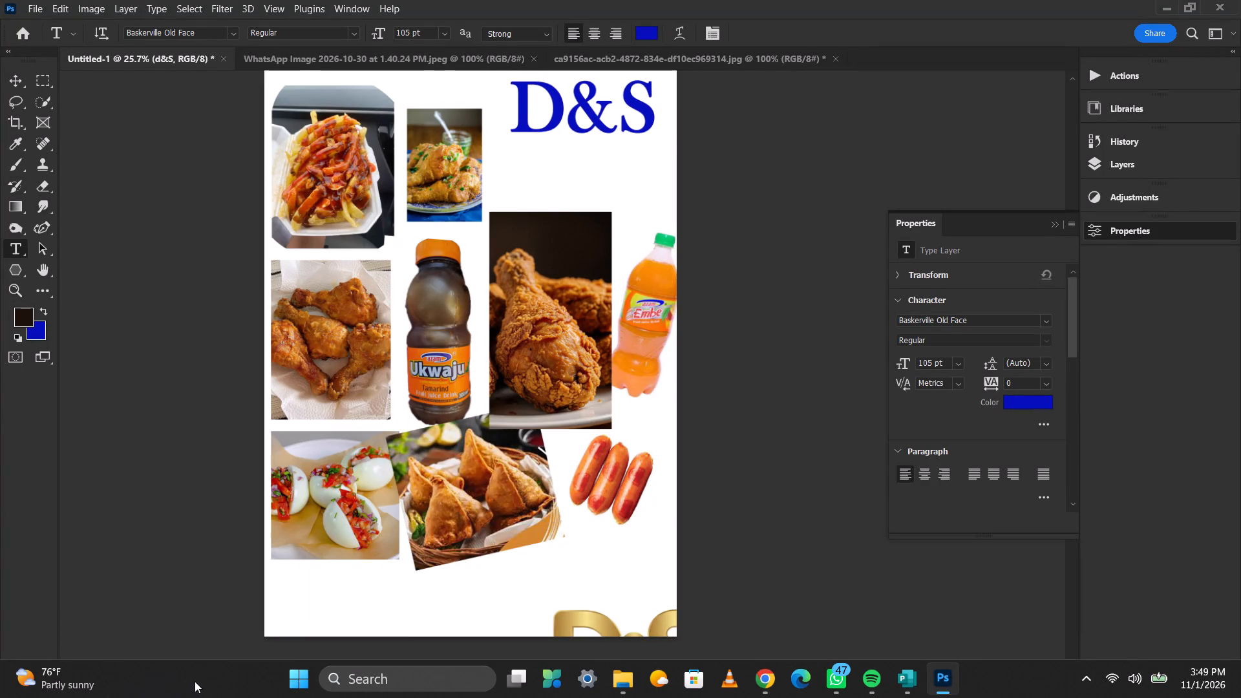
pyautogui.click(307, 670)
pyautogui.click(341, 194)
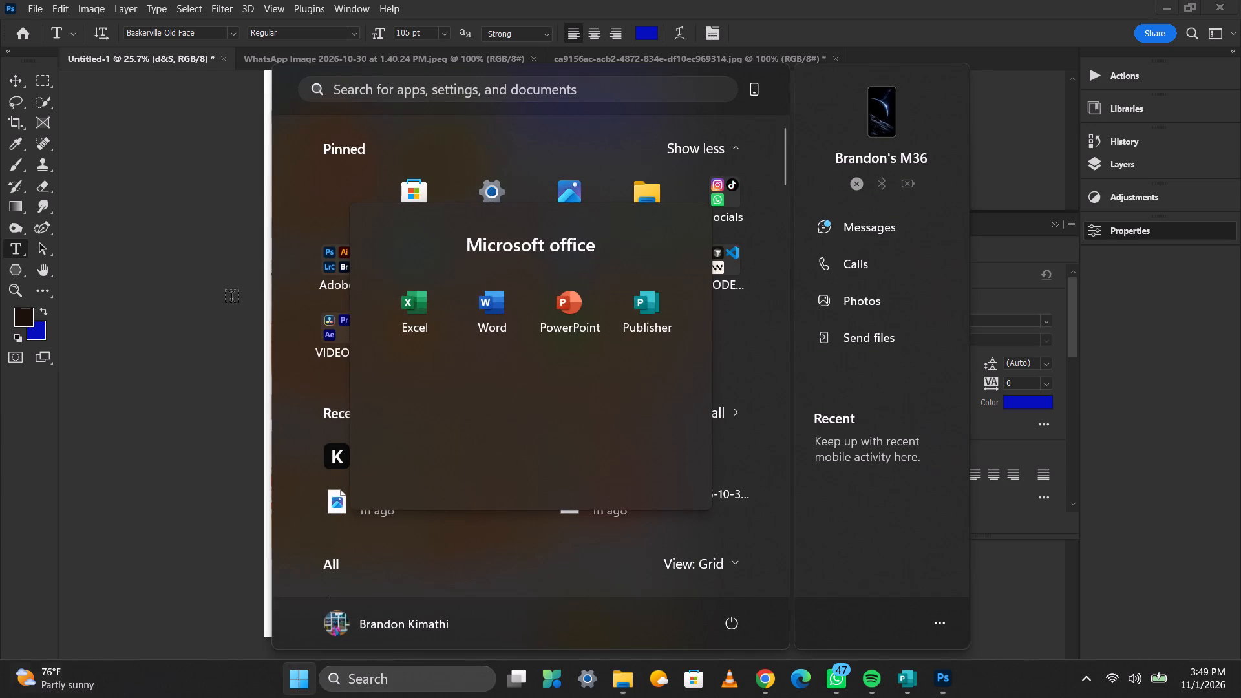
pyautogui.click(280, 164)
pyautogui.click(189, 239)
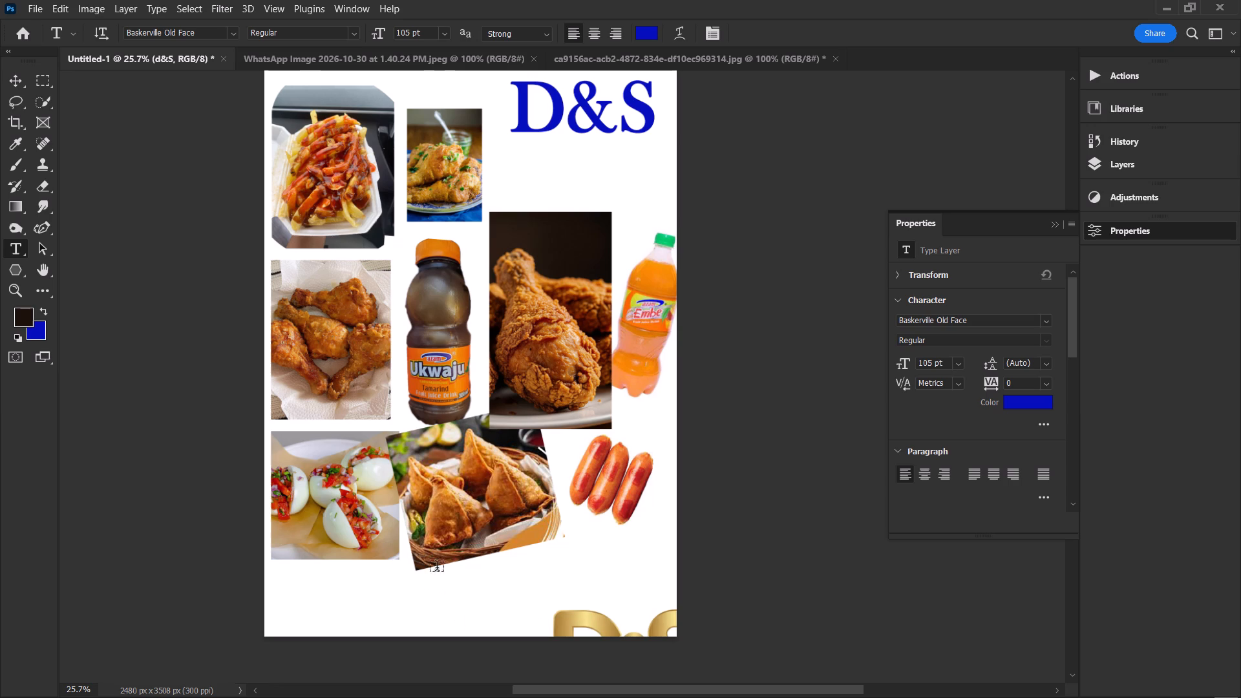
# Delete the gold D&S logo layer, Layer 10, from the bottom of the poster.
pyautogui.click(1147, 170)
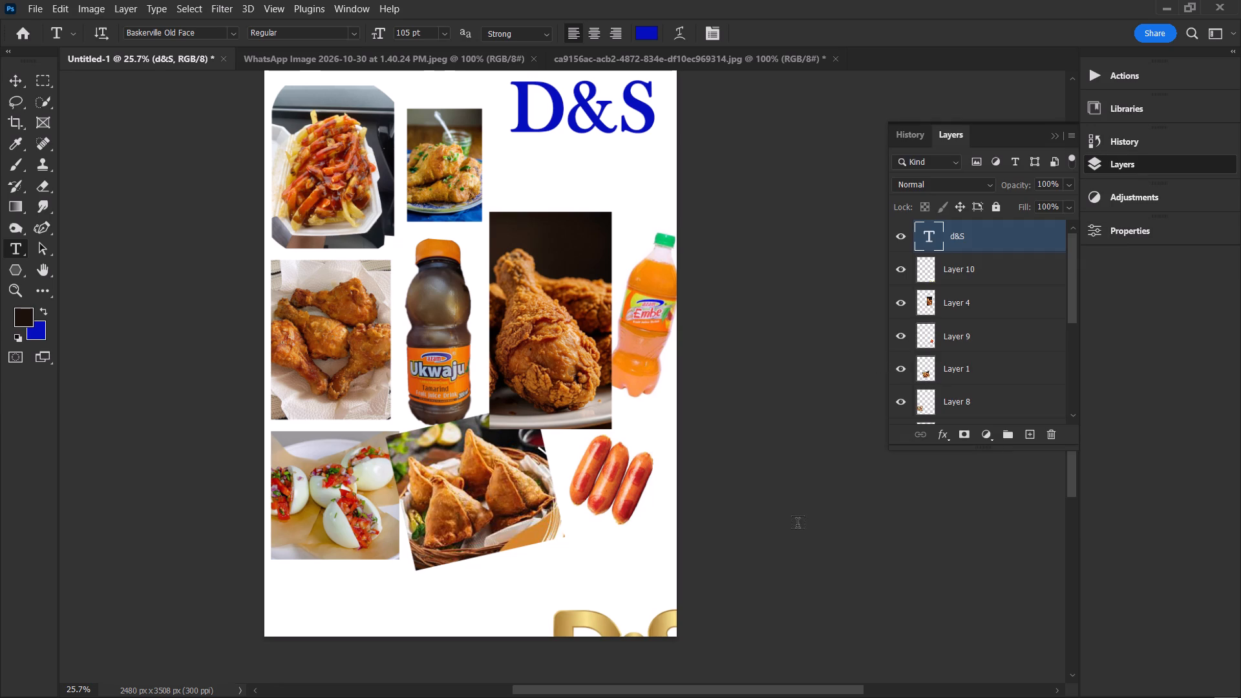
pyautogui.click(17, 86)
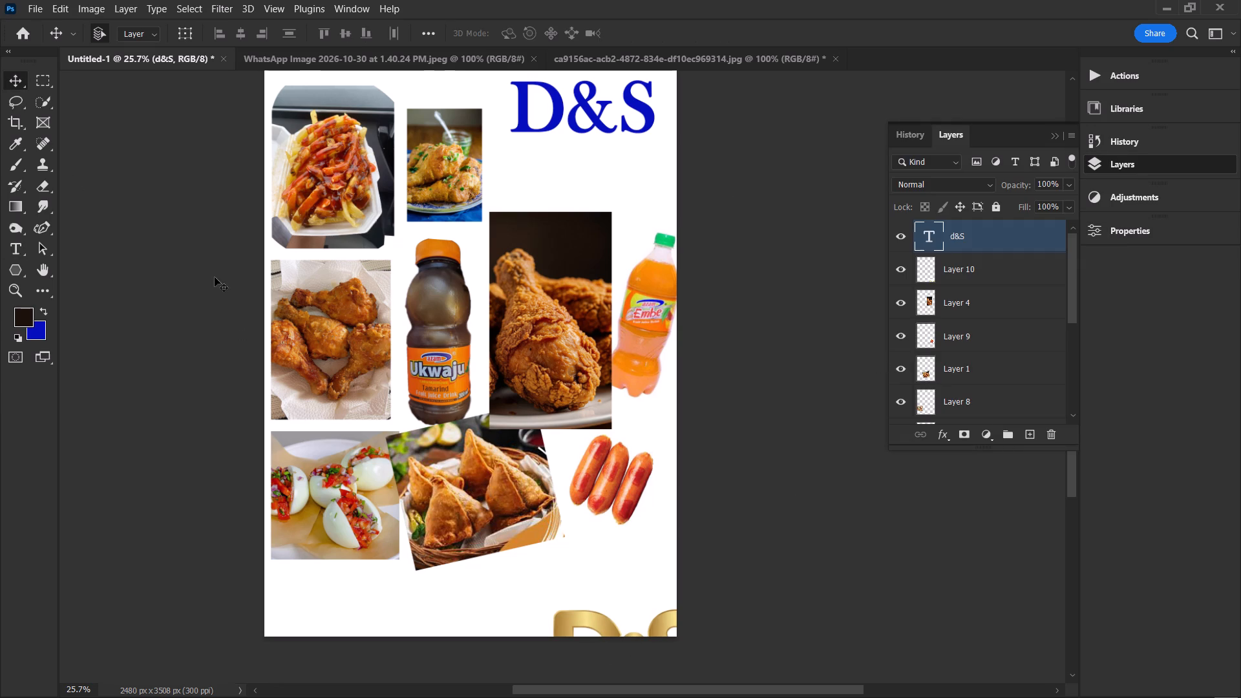
pyautogui.moveTo(580, 631); pyautogui.dragTo(578, 608)
pyautogui.press('Delete')
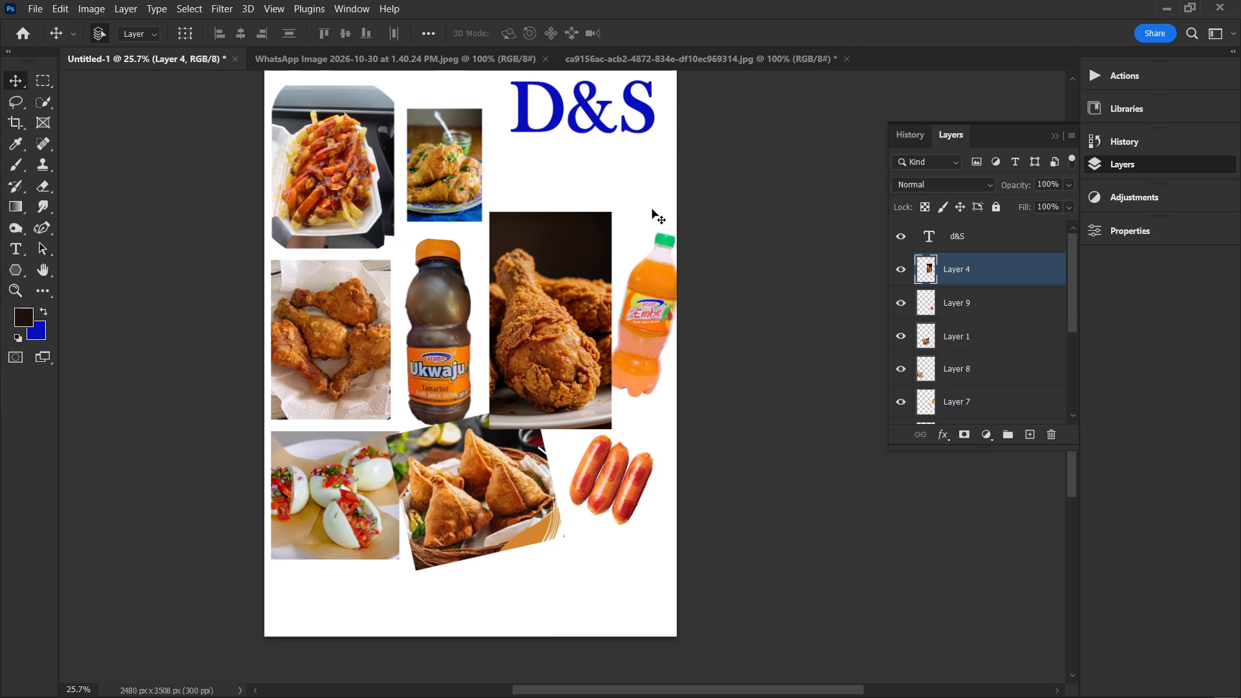
# Duplicate the blue D&S heading and place the copy directly beneath the original, above the large fried-chicken photo.
pyautogui.click(599, 112)
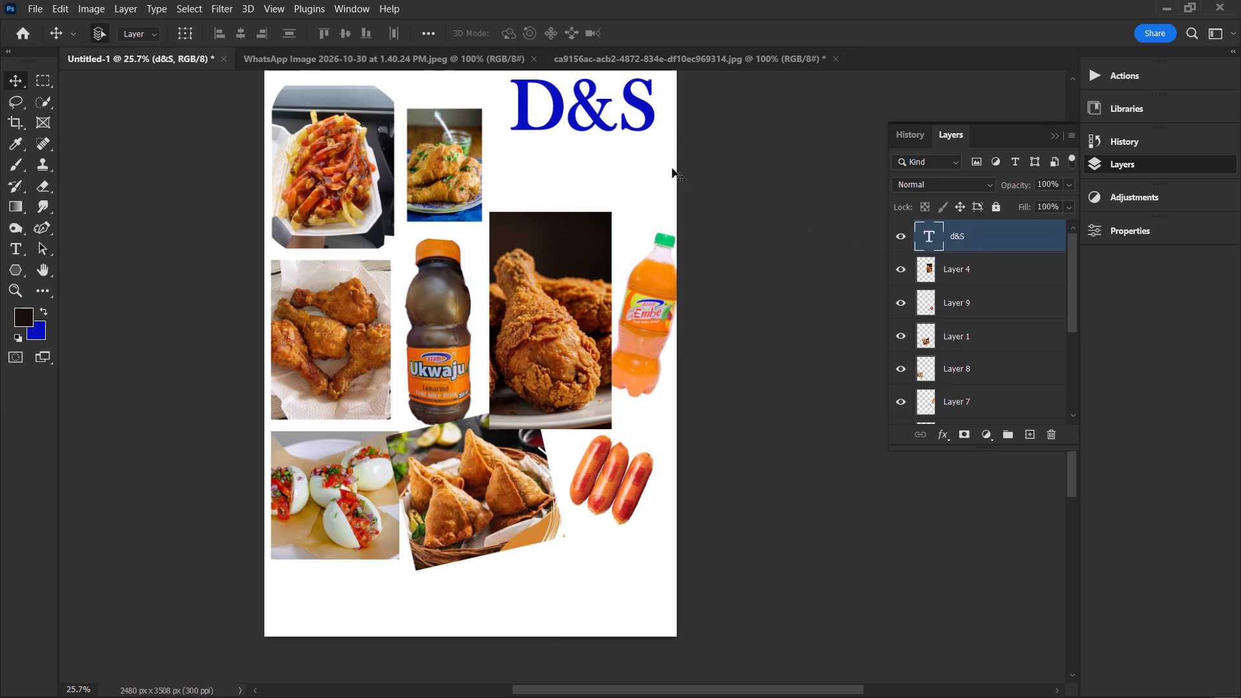
pyautogui.click(584, 110)
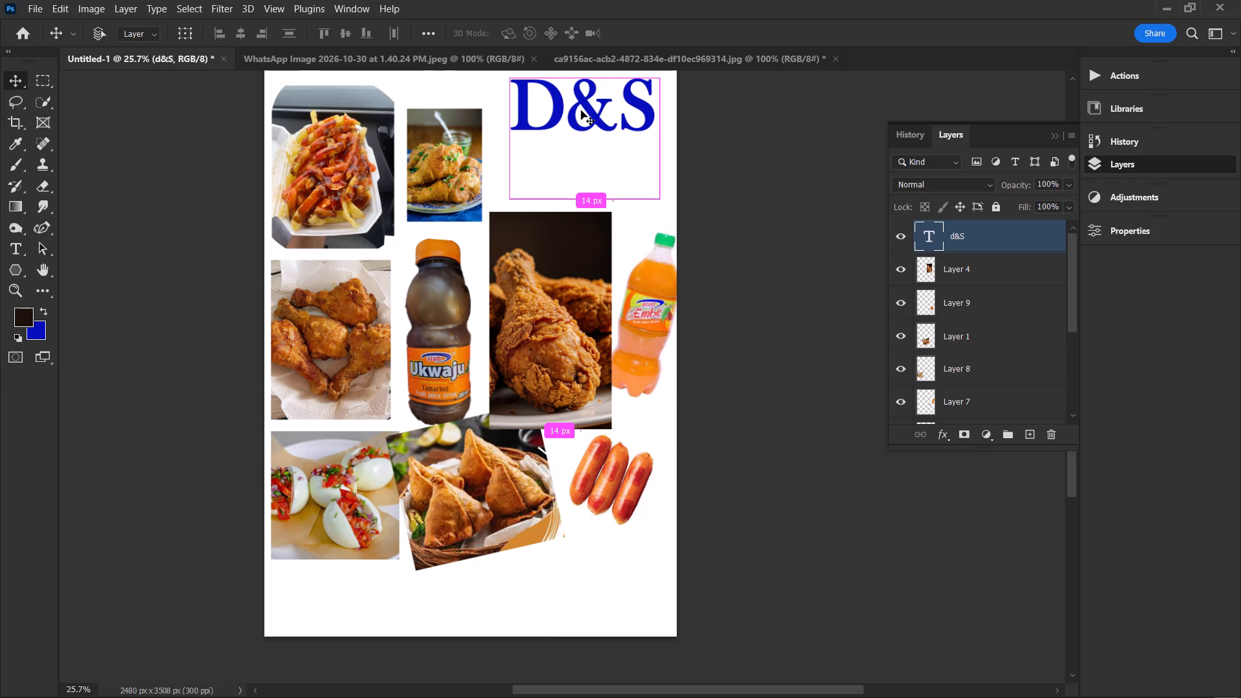
pyautogui.hotkey('ctrl', 'c')
pyautogui.hotkey('ctrl', 'v')
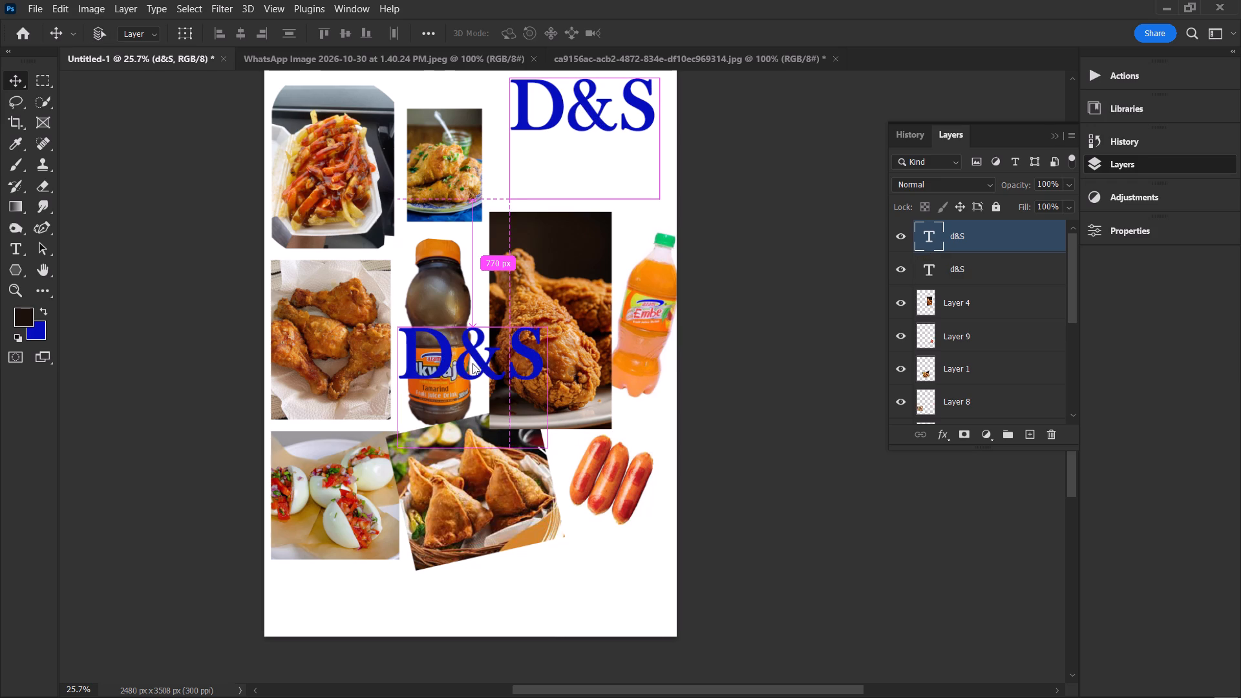
pyautogui.moveTo(470, 364); pyautogui.dragTo(575, 175)
# Replace the wording of the copied D&S heading with SNACKS.
pyautogui.doubleClick(575, 174)
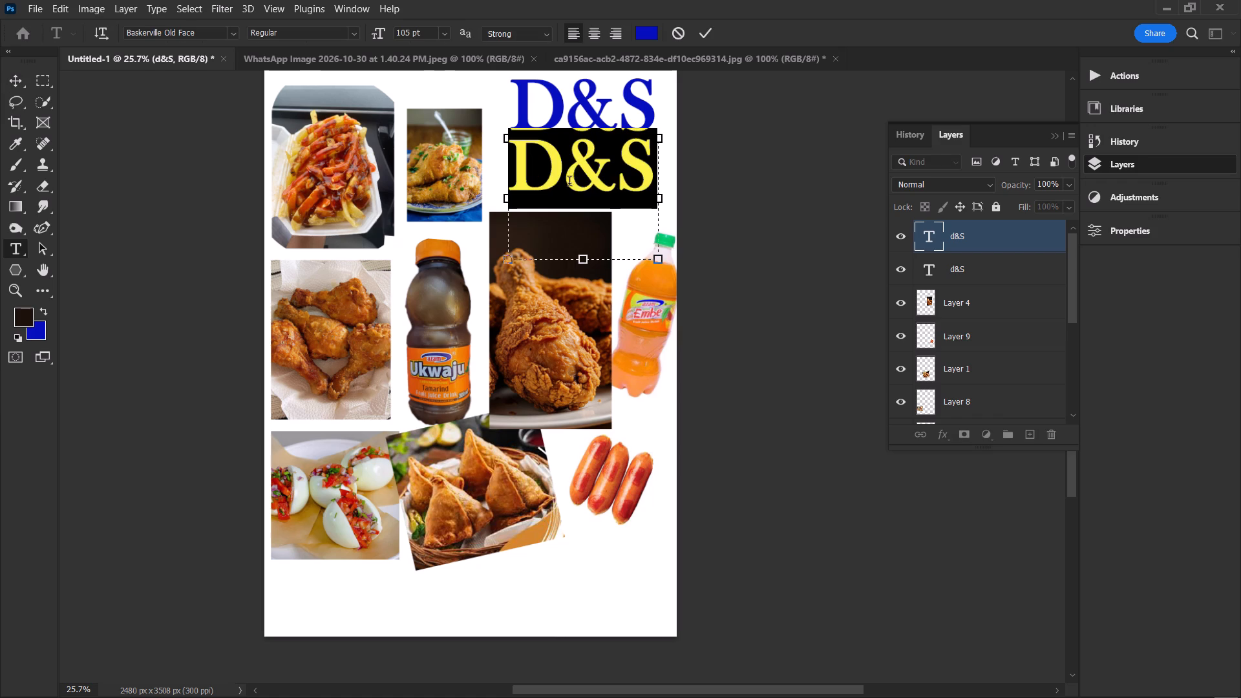
pyautogui.press('s')
pyautogui.write('na')
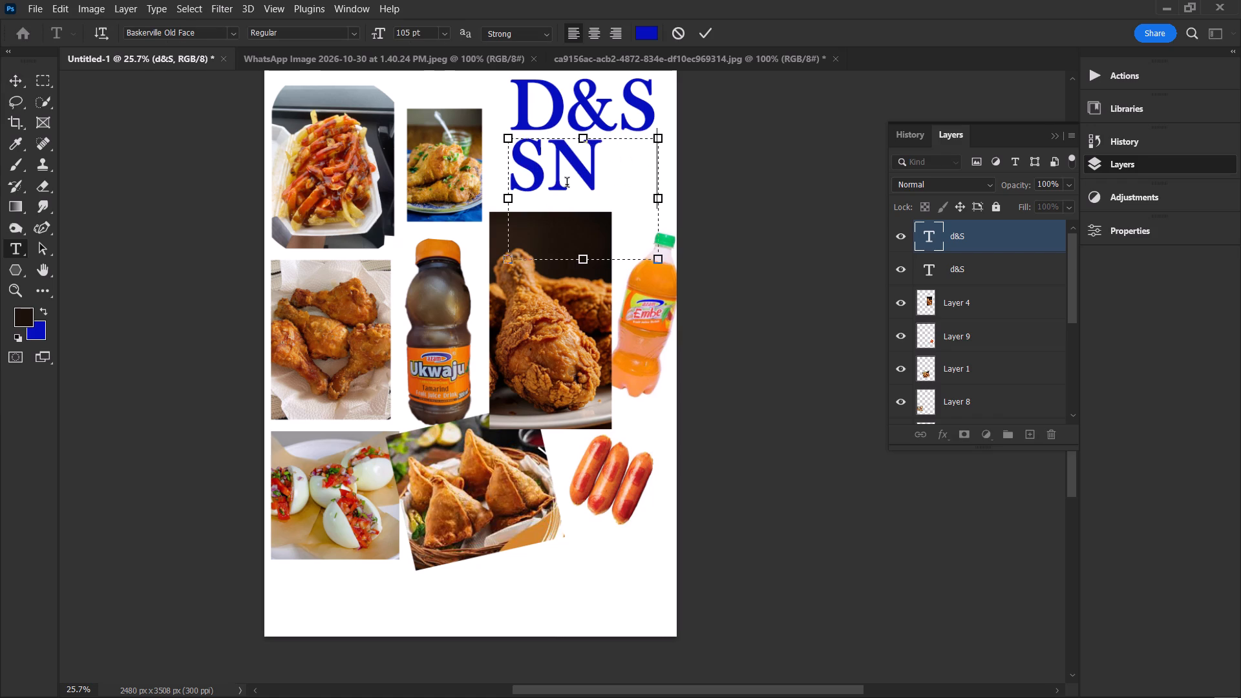
pyautogui.write('ck')
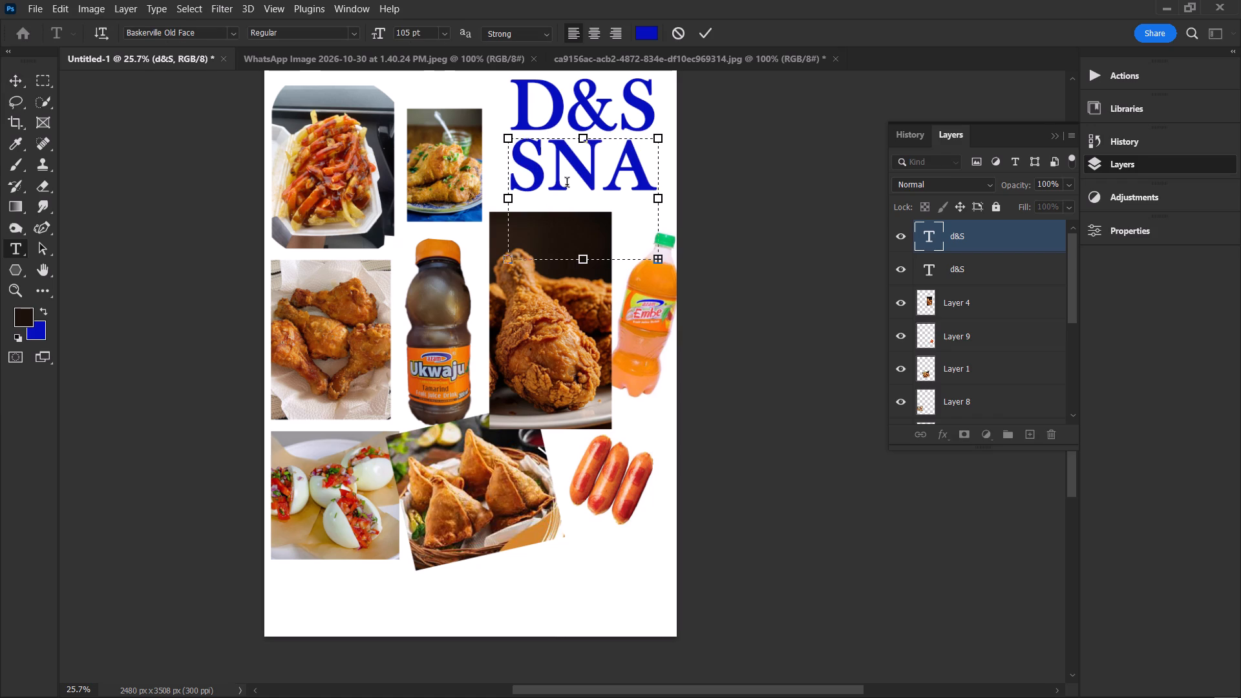
pyautogui.press('s')
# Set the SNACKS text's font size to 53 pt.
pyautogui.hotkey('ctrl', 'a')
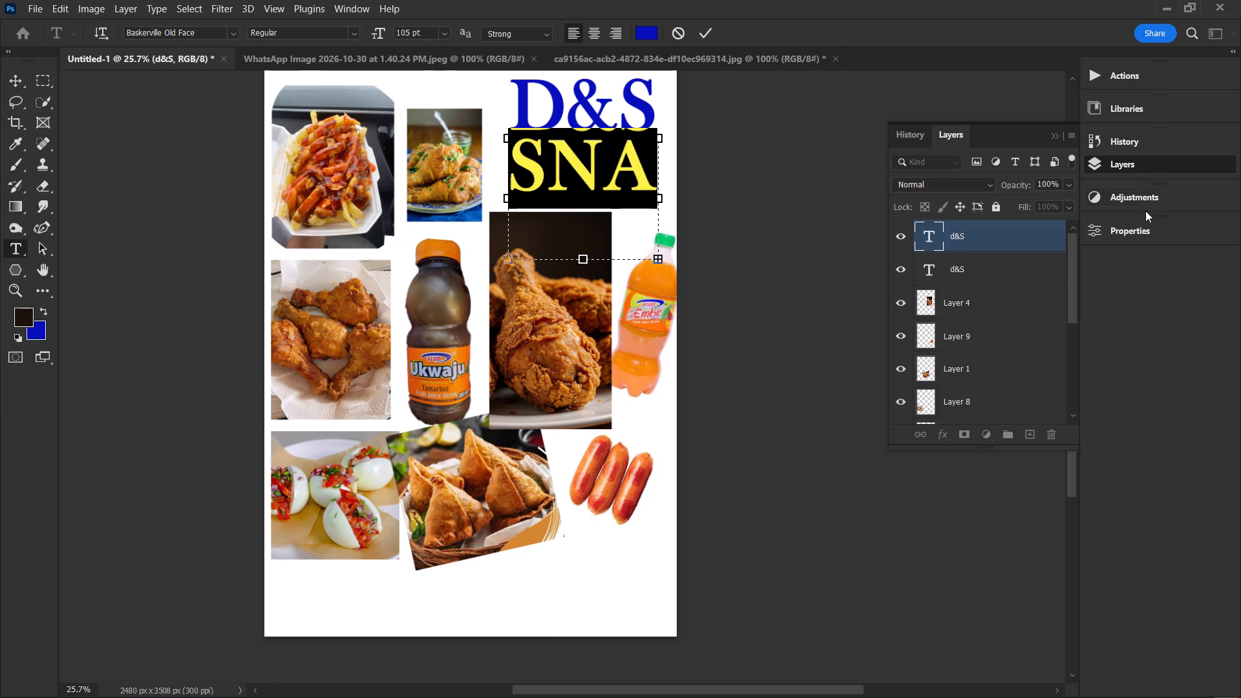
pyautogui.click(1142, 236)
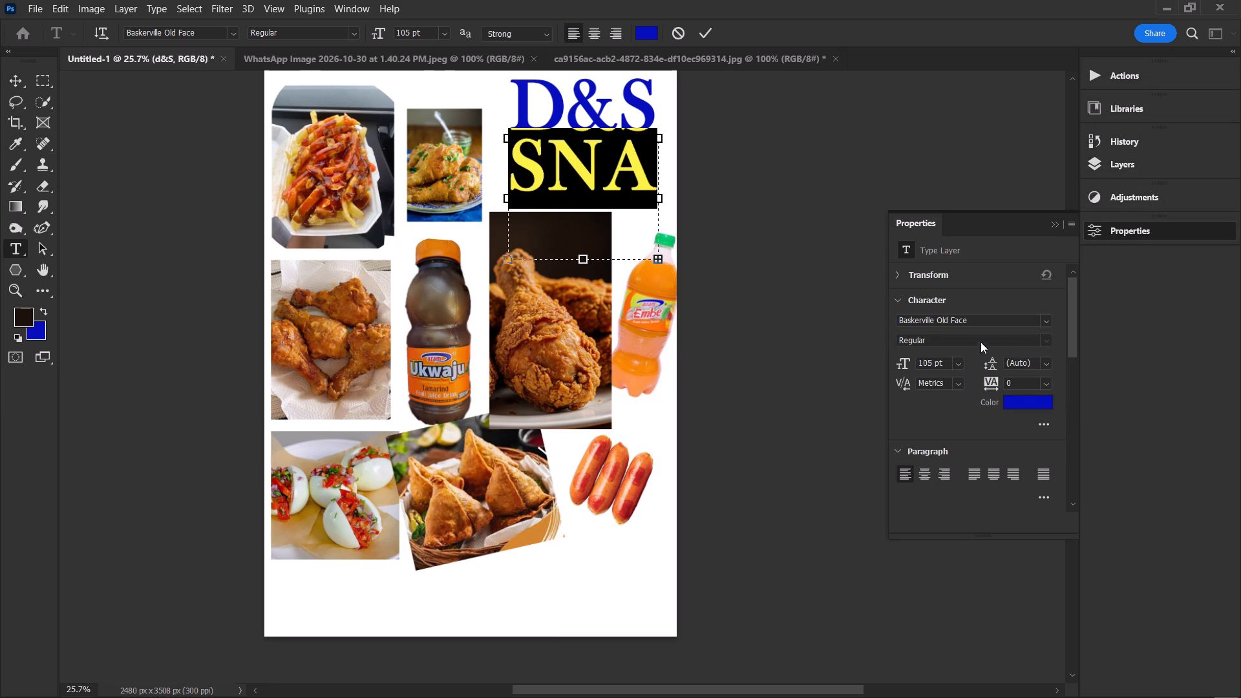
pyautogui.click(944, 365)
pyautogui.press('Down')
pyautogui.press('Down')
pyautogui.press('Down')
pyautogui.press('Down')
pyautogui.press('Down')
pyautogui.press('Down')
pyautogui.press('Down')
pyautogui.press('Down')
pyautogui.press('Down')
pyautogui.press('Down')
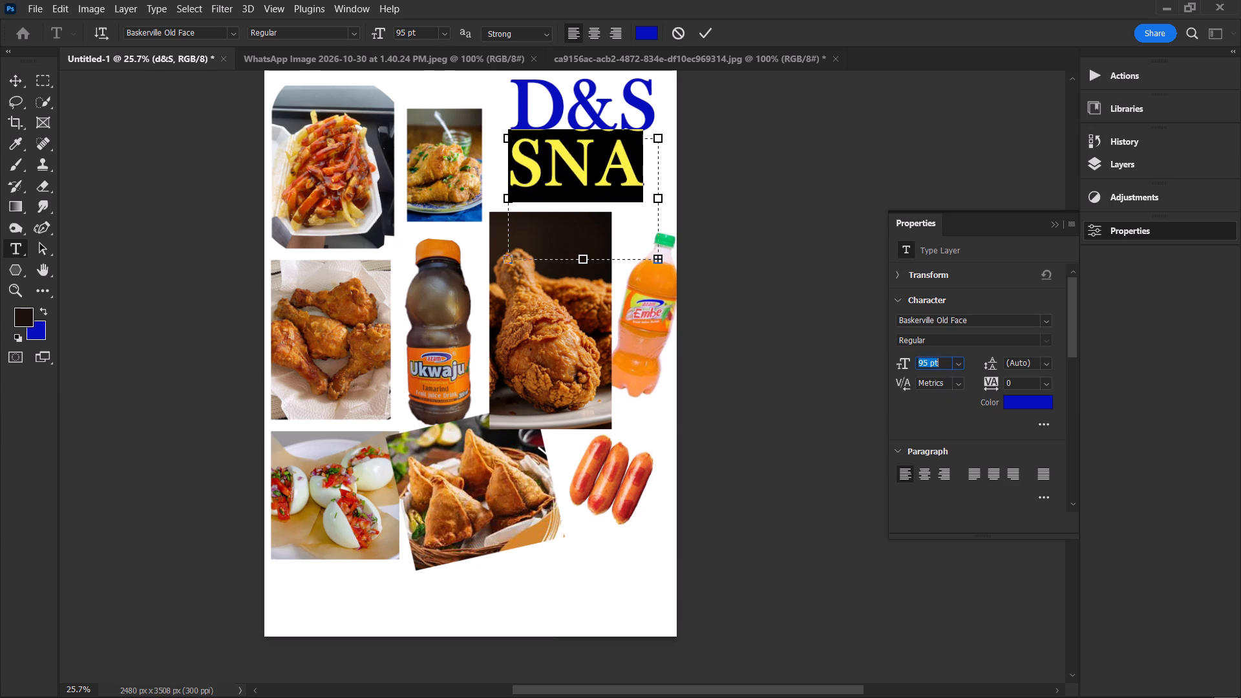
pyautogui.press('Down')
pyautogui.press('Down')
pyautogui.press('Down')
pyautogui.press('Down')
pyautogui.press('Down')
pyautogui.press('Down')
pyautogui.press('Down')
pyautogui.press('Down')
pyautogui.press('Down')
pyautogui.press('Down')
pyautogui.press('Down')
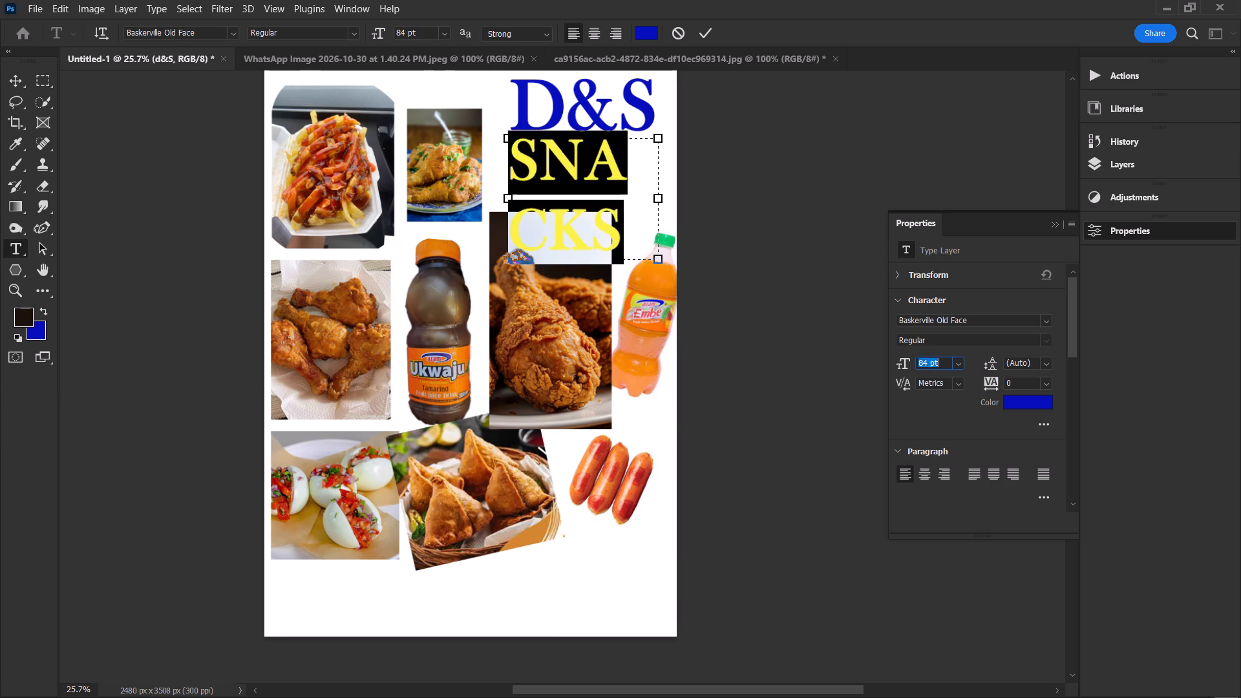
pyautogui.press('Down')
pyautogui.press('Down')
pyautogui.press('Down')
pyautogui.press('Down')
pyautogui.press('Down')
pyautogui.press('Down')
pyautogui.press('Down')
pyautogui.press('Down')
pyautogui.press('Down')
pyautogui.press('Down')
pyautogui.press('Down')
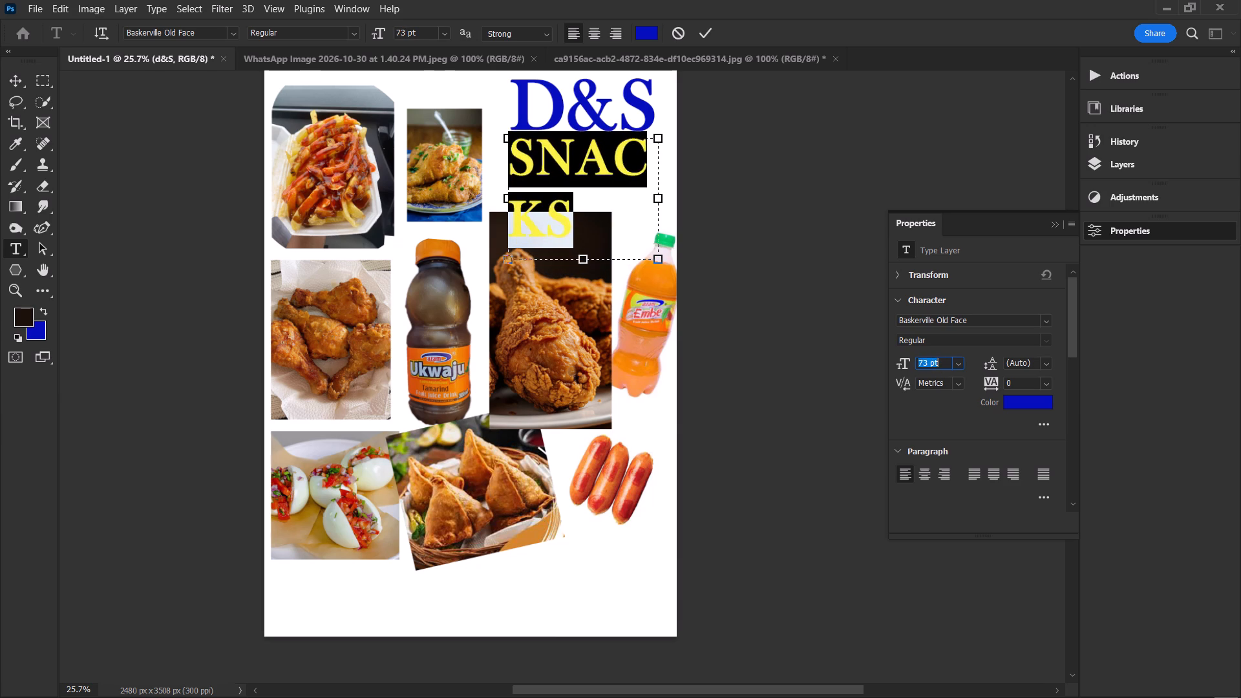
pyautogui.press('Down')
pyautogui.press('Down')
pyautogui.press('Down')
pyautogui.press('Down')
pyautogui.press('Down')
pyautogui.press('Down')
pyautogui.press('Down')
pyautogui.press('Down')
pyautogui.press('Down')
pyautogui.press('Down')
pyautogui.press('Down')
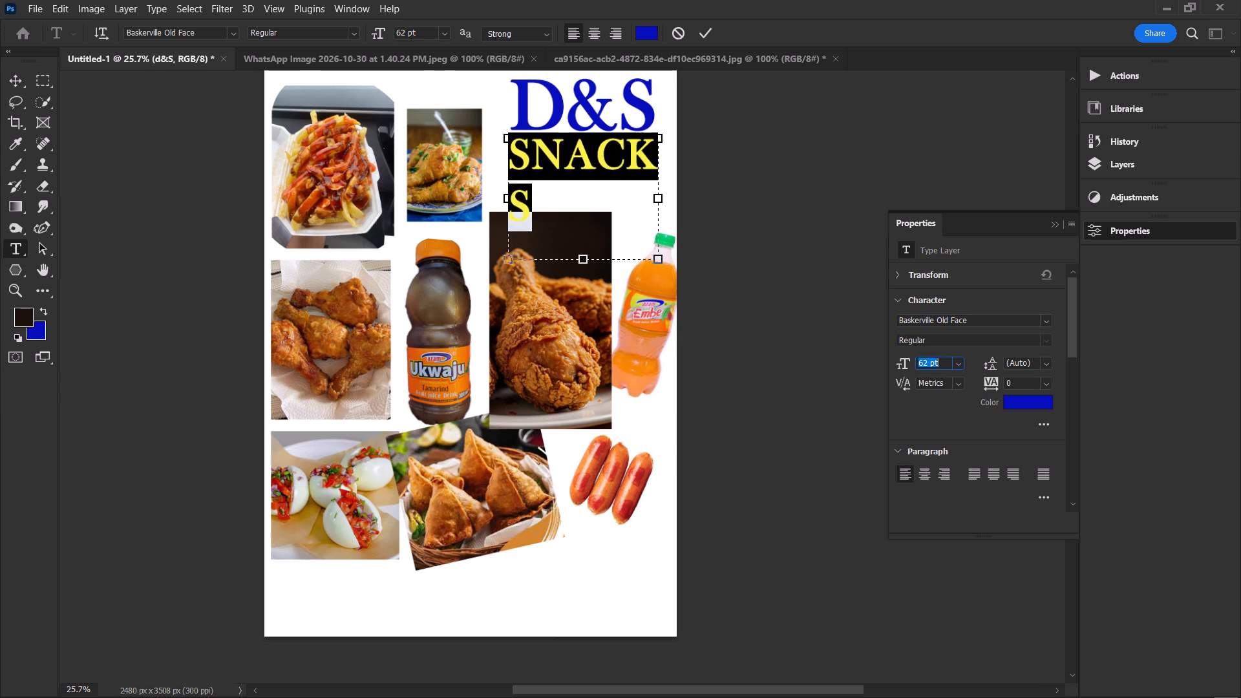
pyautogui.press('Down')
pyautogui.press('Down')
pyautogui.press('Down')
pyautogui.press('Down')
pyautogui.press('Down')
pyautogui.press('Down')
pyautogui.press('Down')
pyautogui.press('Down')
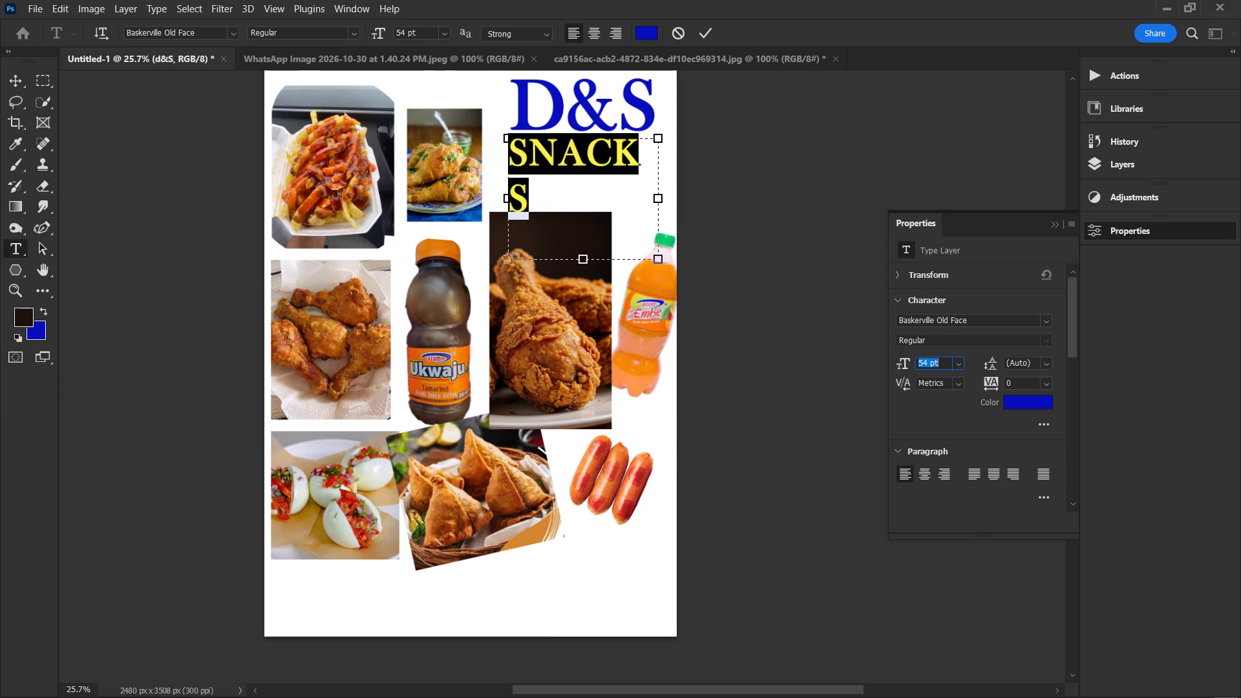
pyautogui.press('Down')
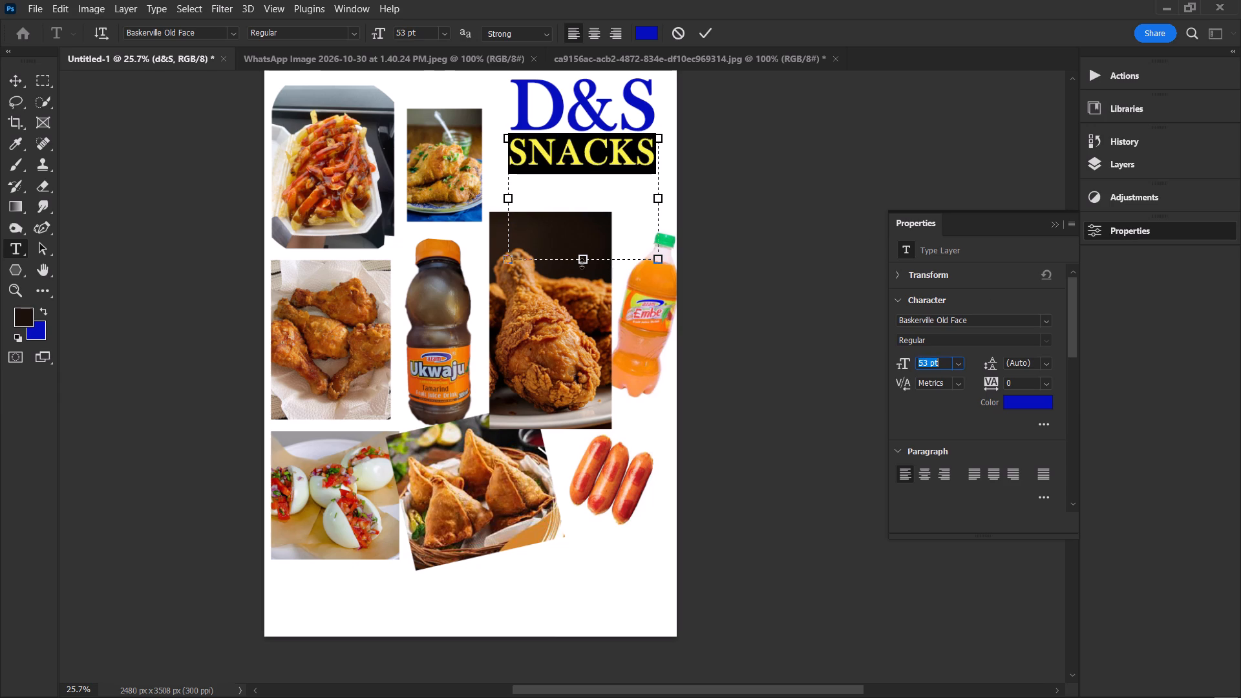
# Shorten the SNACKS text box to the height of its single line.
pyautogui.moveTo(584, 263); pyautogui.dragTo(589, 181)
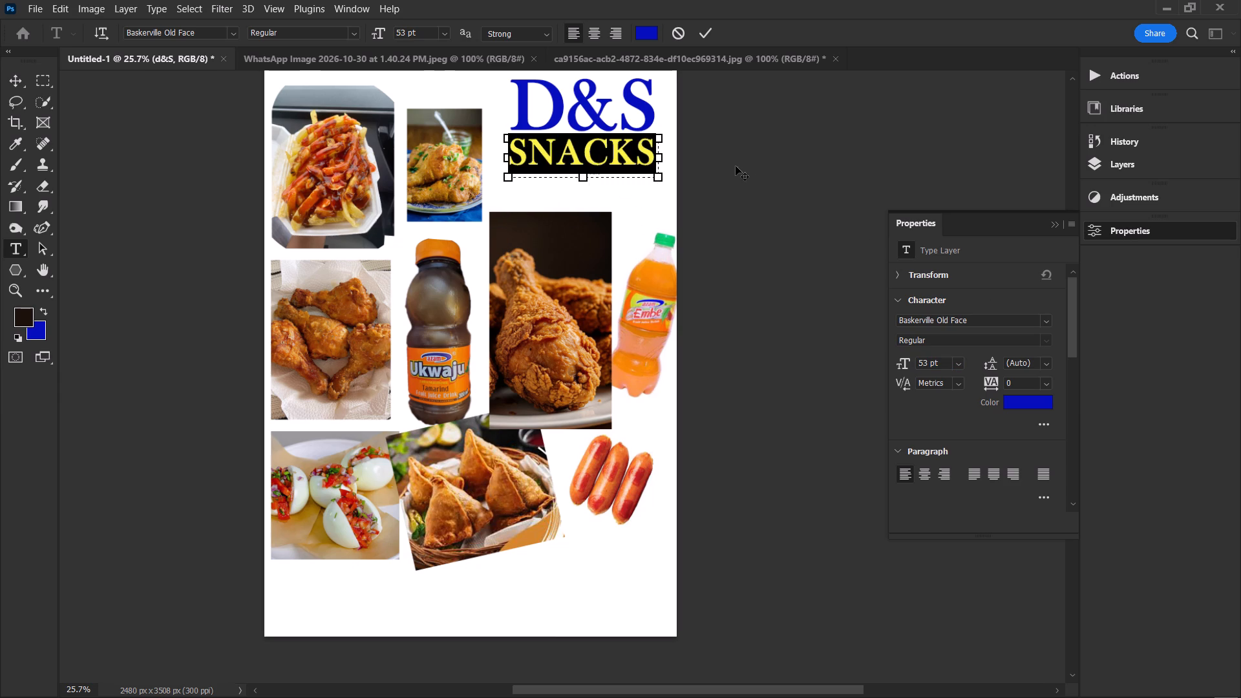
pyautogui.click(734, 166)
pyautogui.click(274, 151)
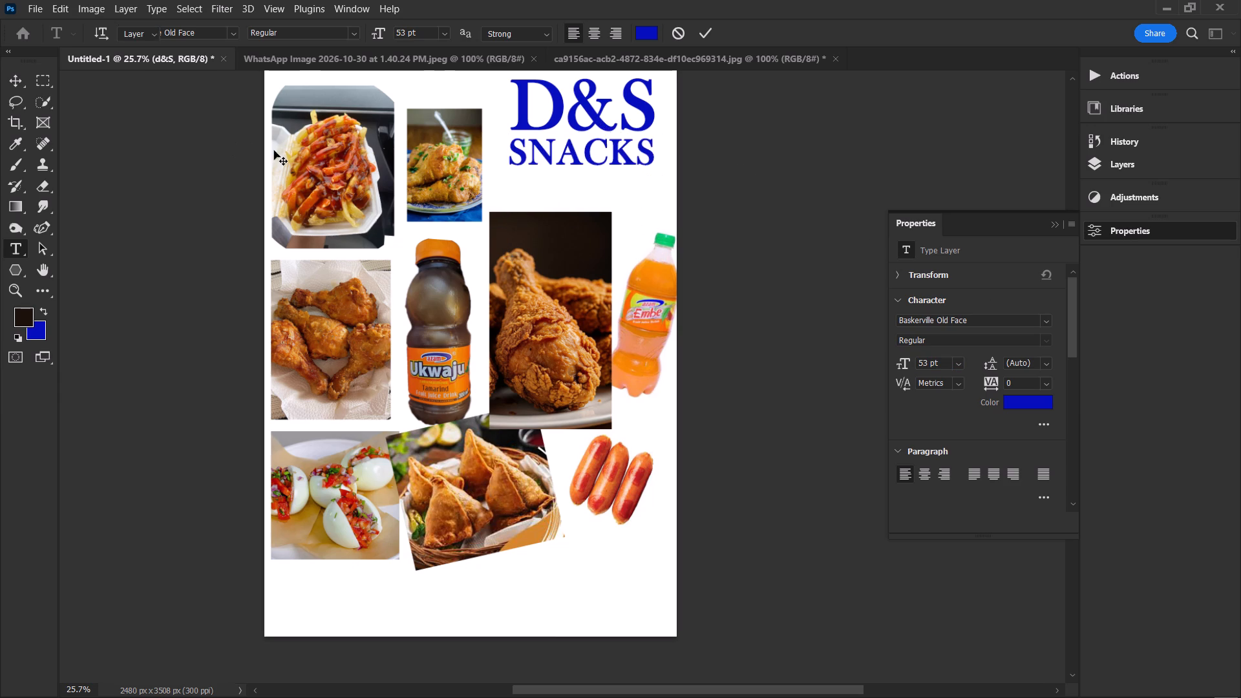
# Move the SNACKS text about 68 px down and slightly to the right beneath the D&S heading.
pyautogui.moveTo(613, 156); pyautogui.dragTo(613, 169)
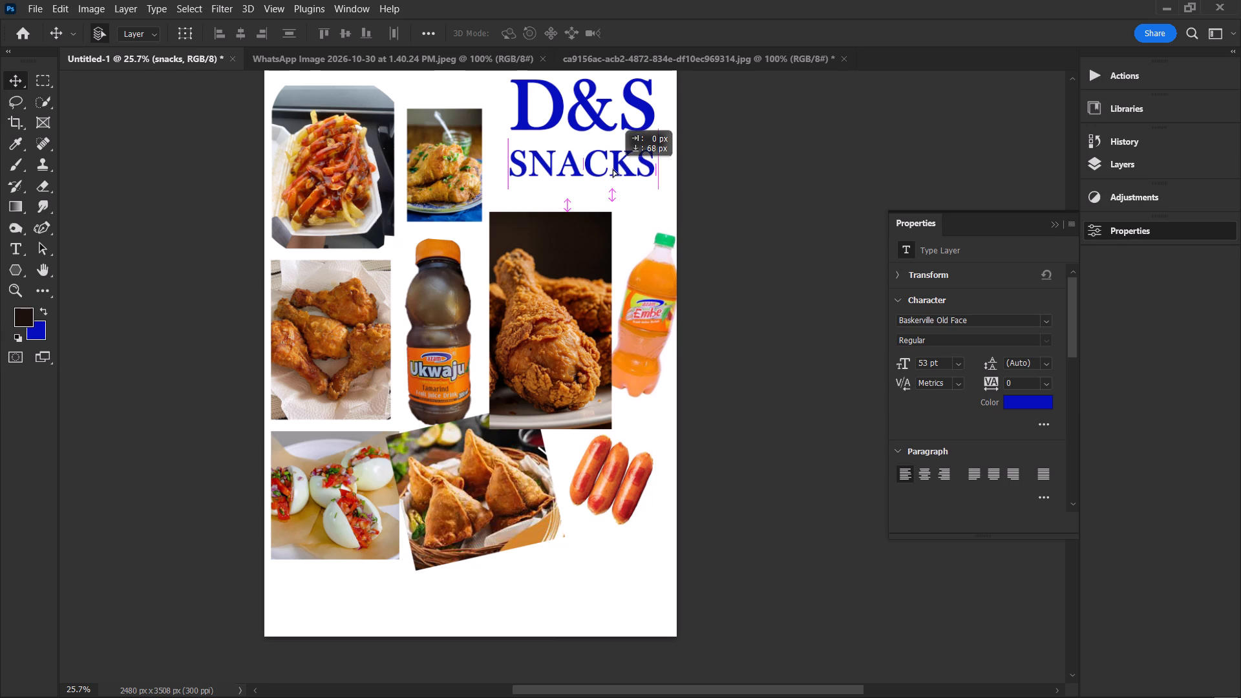
pyautogui.moveTo(628, 158); pyautogui.dragTo(636, 158)
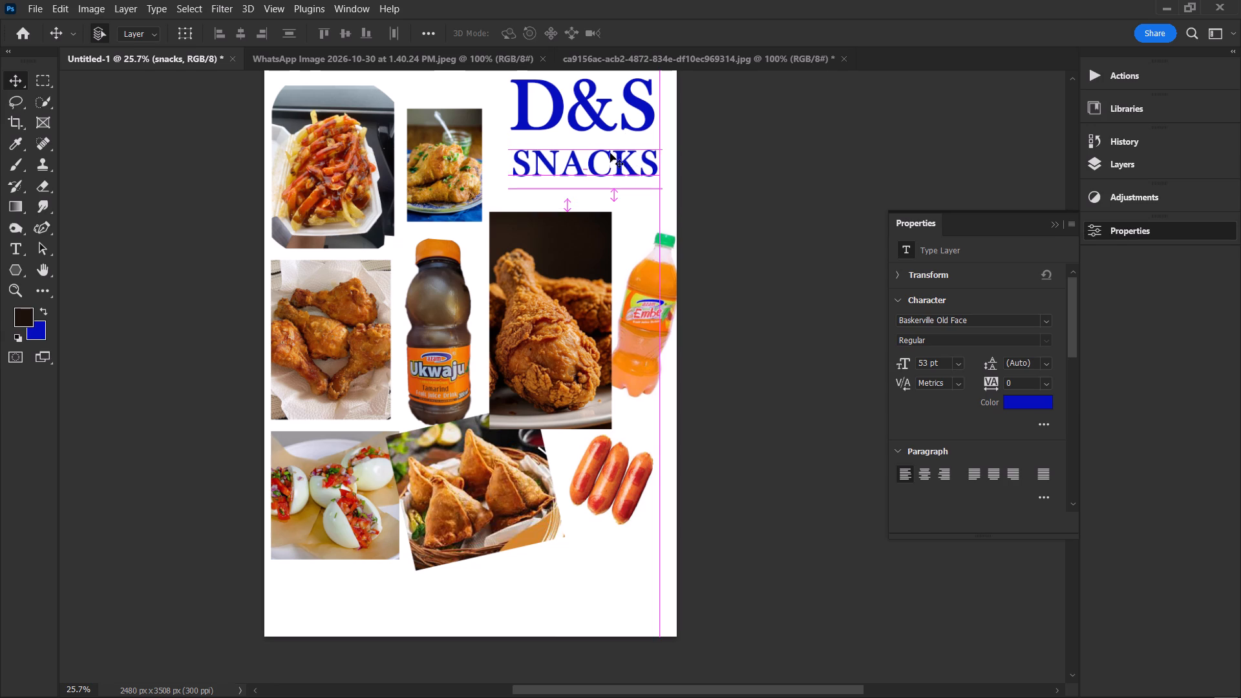
pyautogui.click(591, 98)
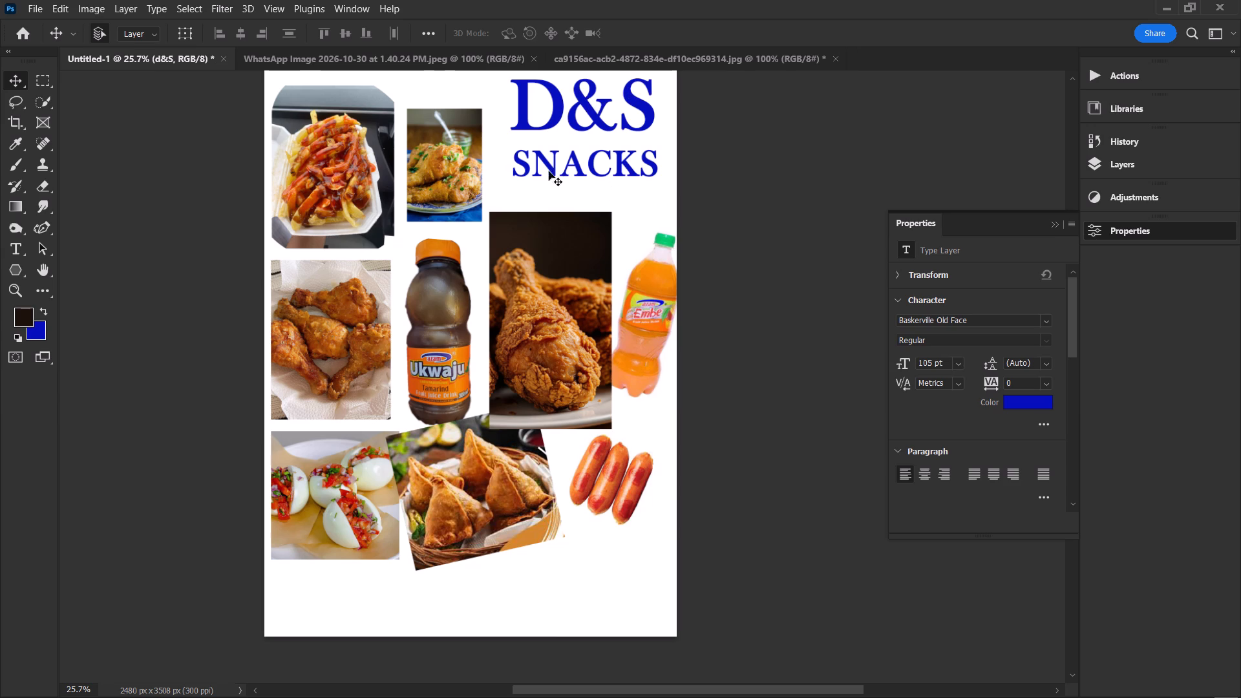
pyautogui.click(597, 116)
# Change the SNACKS text's font to Bauhaus 93.
pyautogui.doubleClick(618, 164)
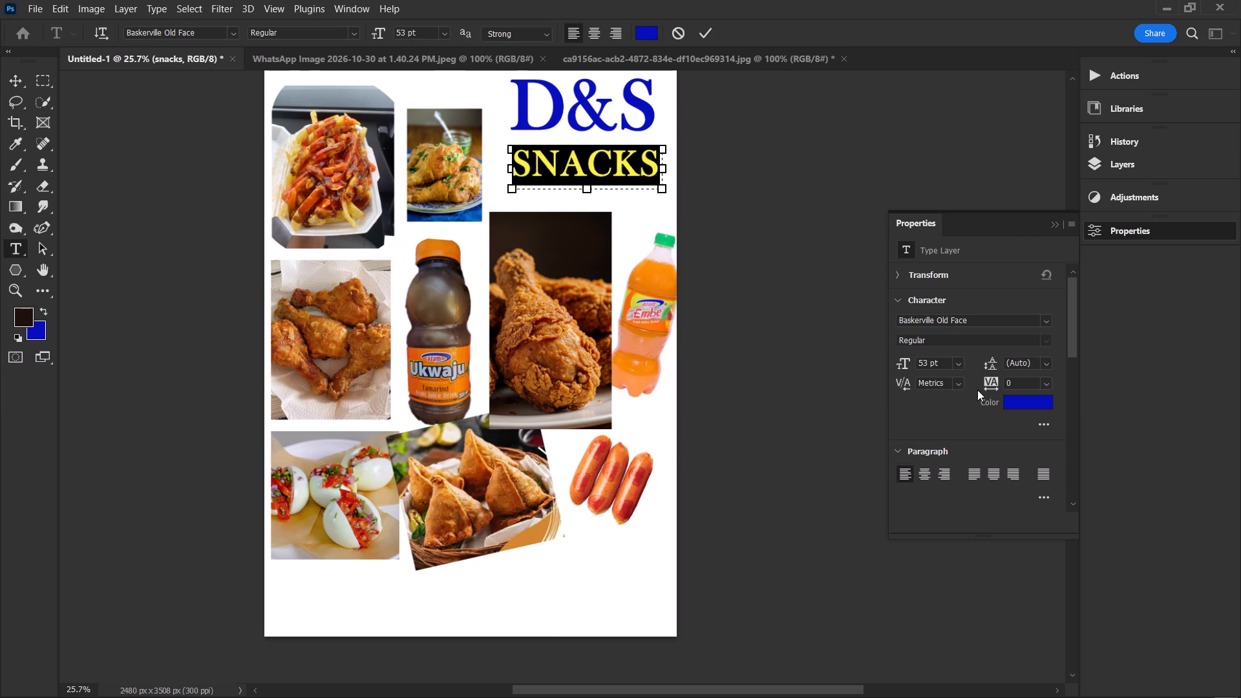
pyautogui.click(1048, 322)
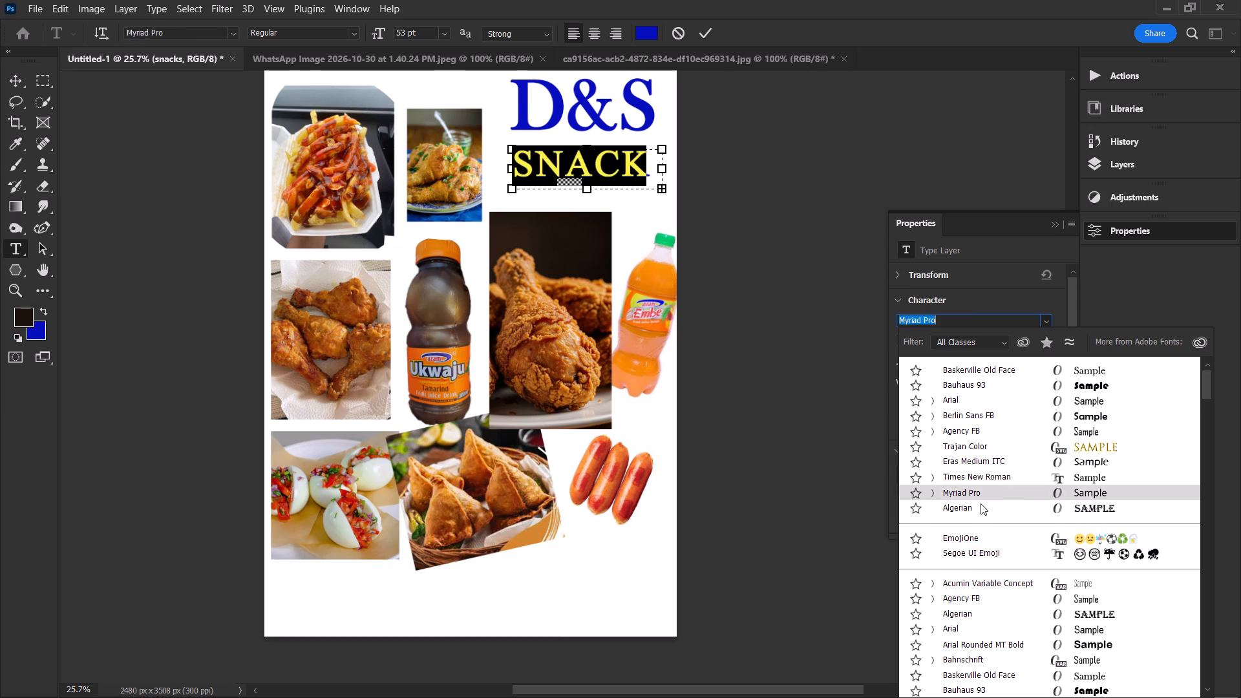
pyautogui.scroll(-2, 969, 589)
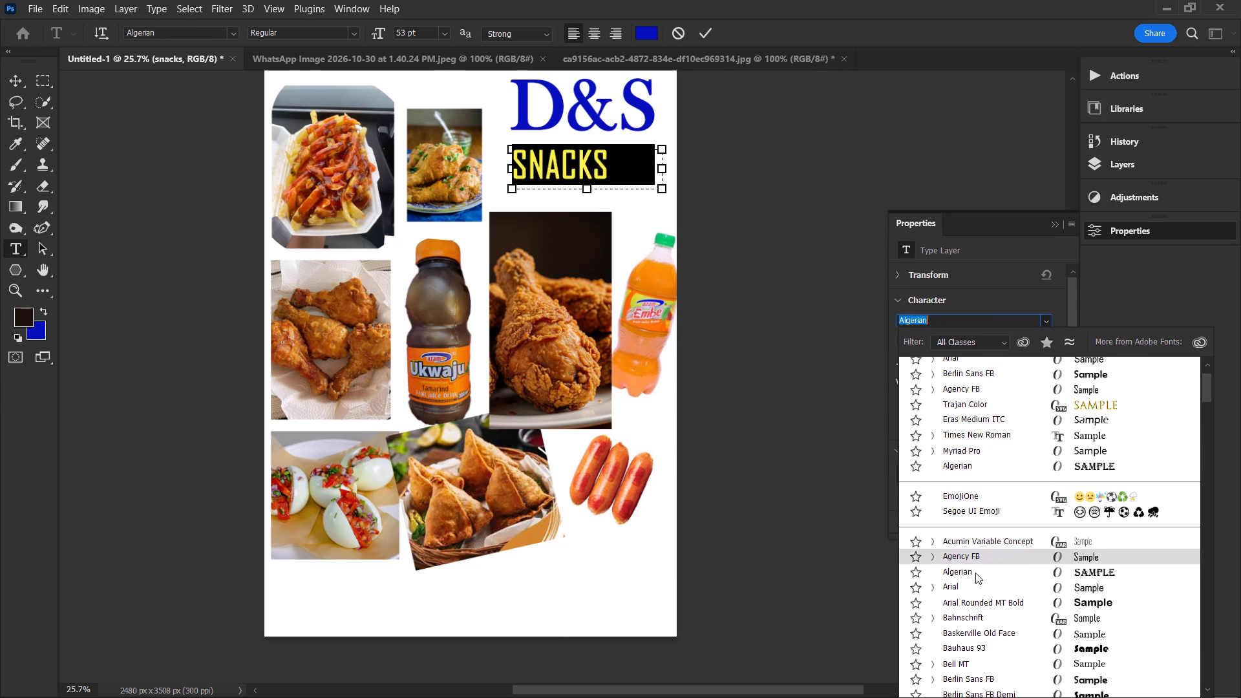
pyautogui.scroll(-2, 975, 573)
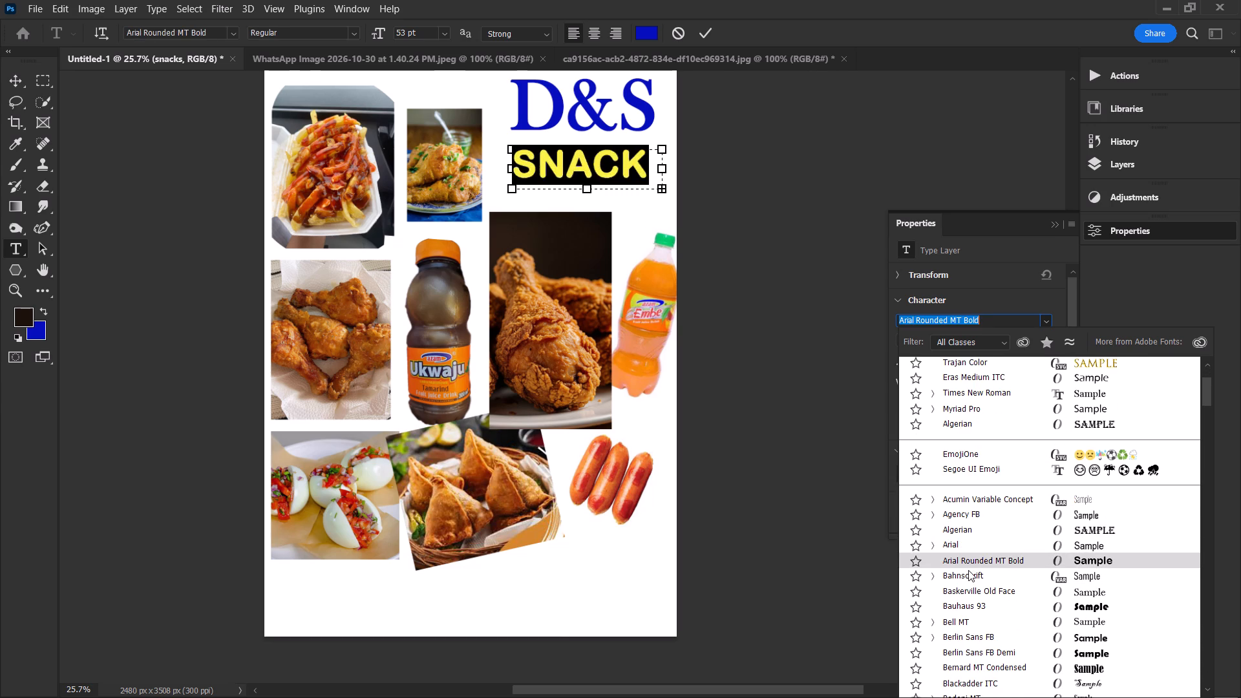
pyautogui.click(974, 606)
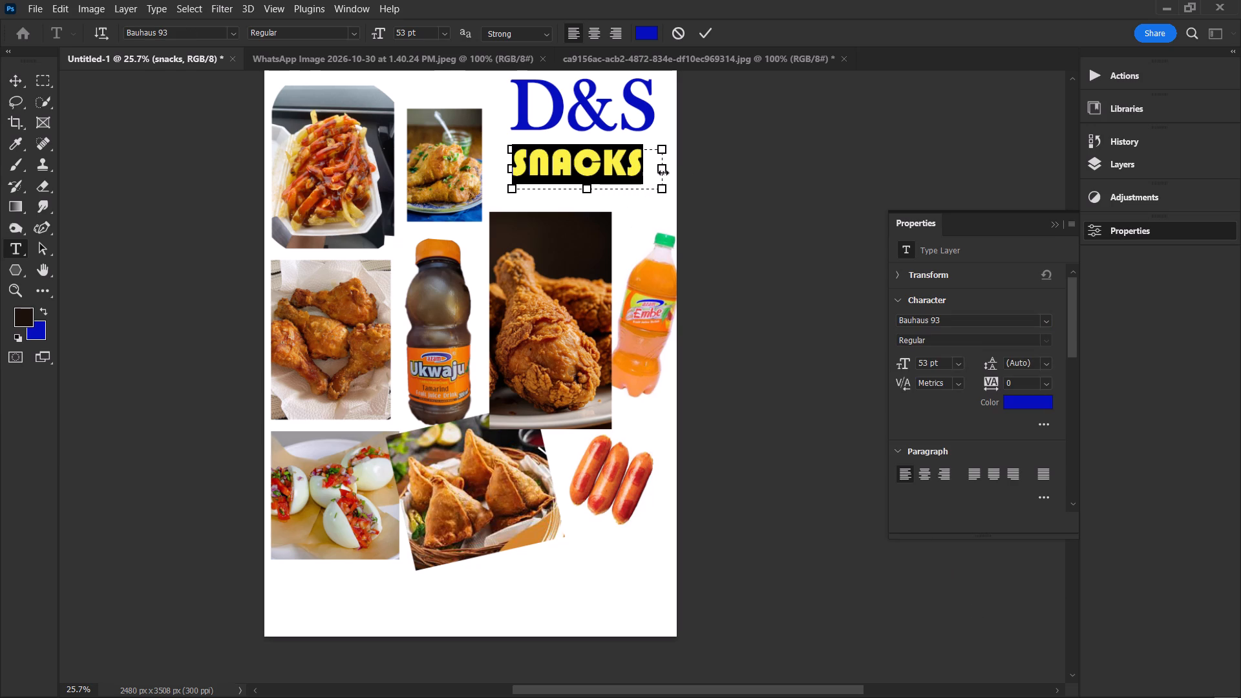
# Enlarge the SNACKS text box out to the poster's right edge and set its font size to 66 pt.
pyautogui.moveTo(664, 190); pyautogui.dragTo(674, 204)
pyautogui.click(942, 360)
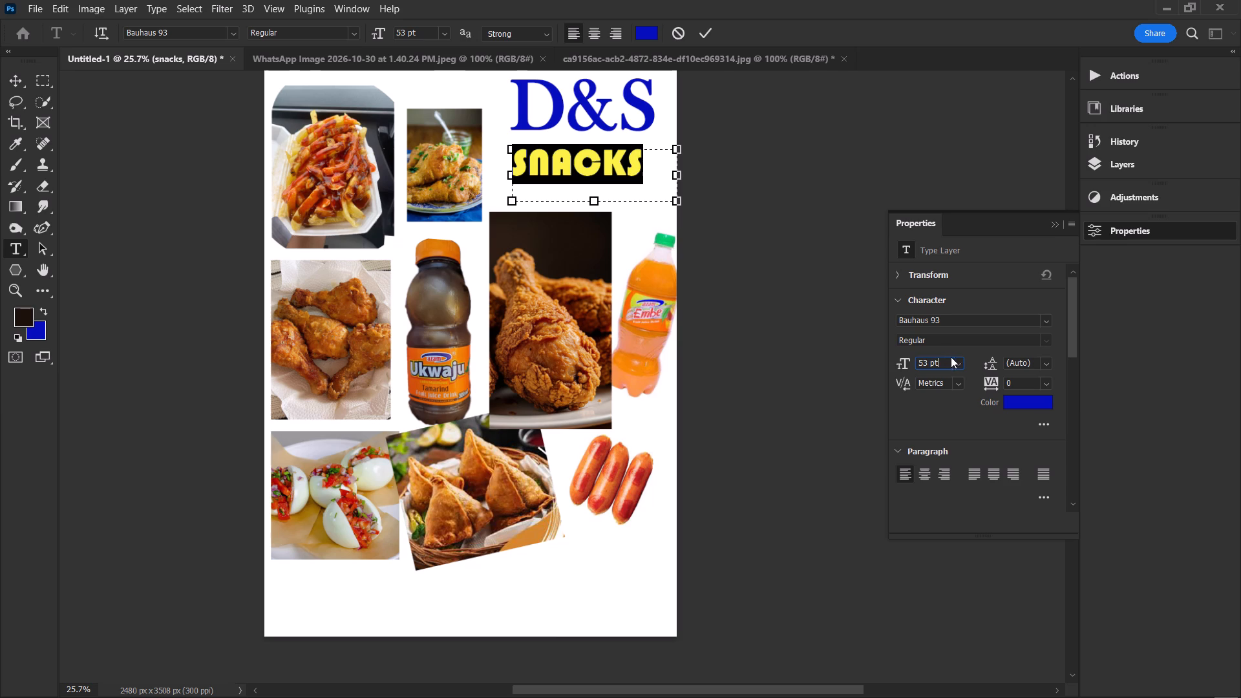
pyautogui.press('Up')
pyautogui.press('Up')
pyautogui.press('Up')
pyautogui.press('Up')
pyautogui.press('Up')
pyautogui.press('Up')
pyautogui.press('Up')
pyautogui.press('Up')
pyautogui.press('Up')
pyautogui.press('Up')
pyautogui.press('Up')
pyautogui.press('Up')
pyautogui.press('Up')
pyautogui.press('Up')
pyautogui.press('Up')
pyautogui.press('Up')
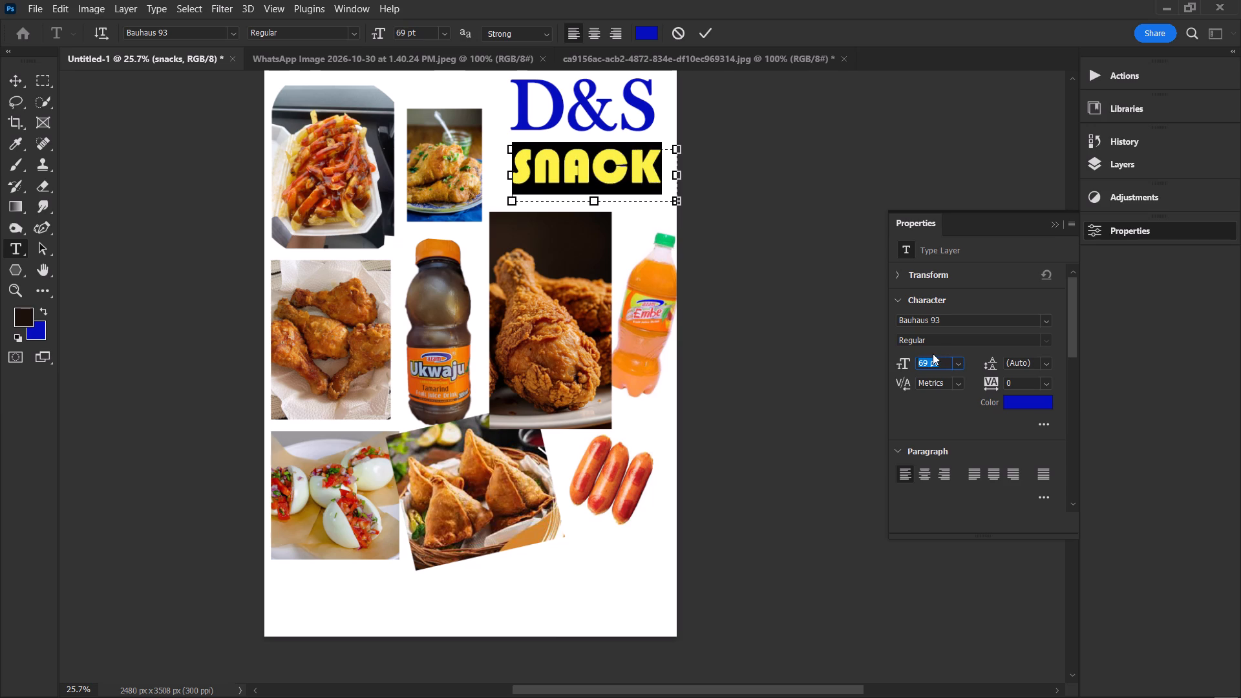
pyautogui.press('Down')
pyautogui.press('Down')
pyautogui.press('Down')
pyautogui.click(809, 221)
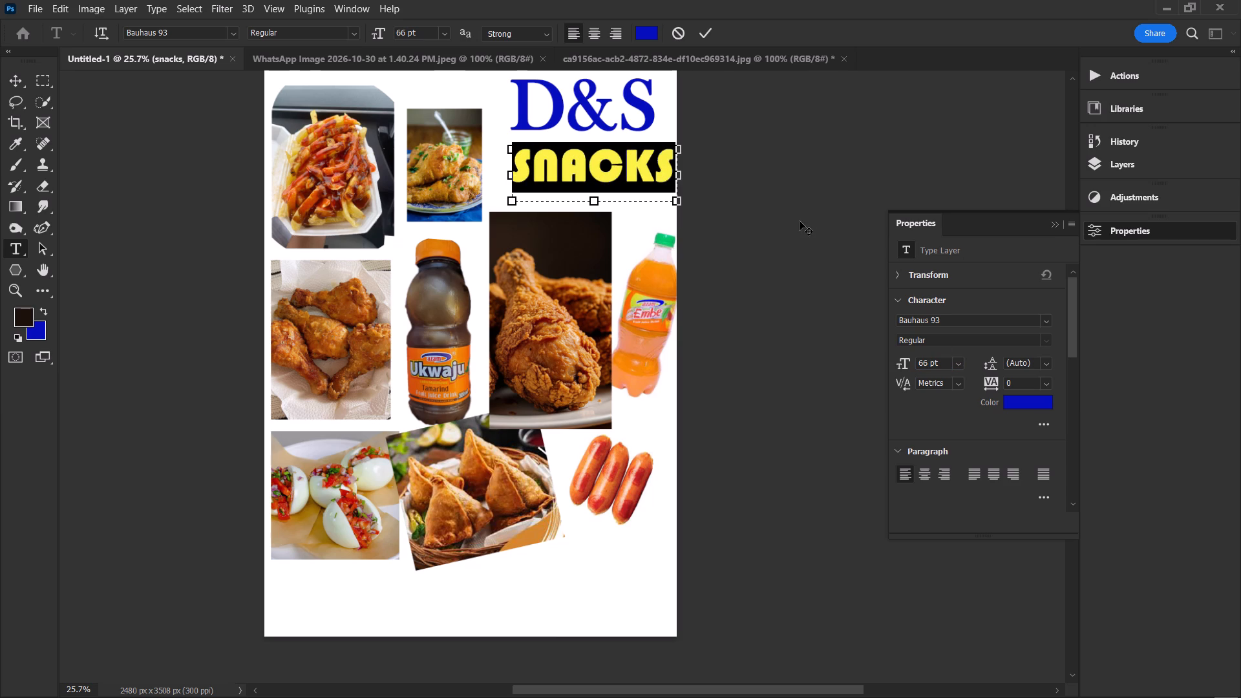
# Widen the SNACKS text box leftward until its left edge lines up with the large fried-chicken drumstick photo below.
pyautogui.click(468, 251)
pyautogui.click(474, 238)
pyautogui.click(495, 194)
pyautogui.click(639, 178)
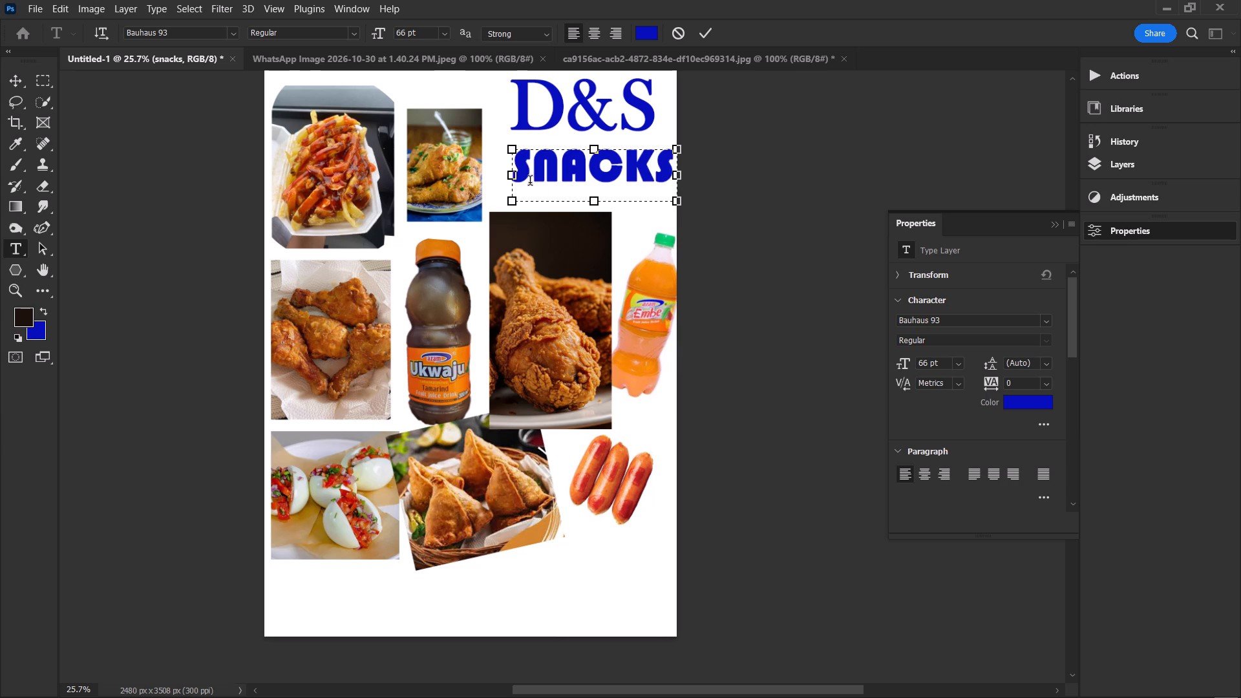
pyautogui.moveTo(511, 150); pyautogui.dragTo(490, 148)
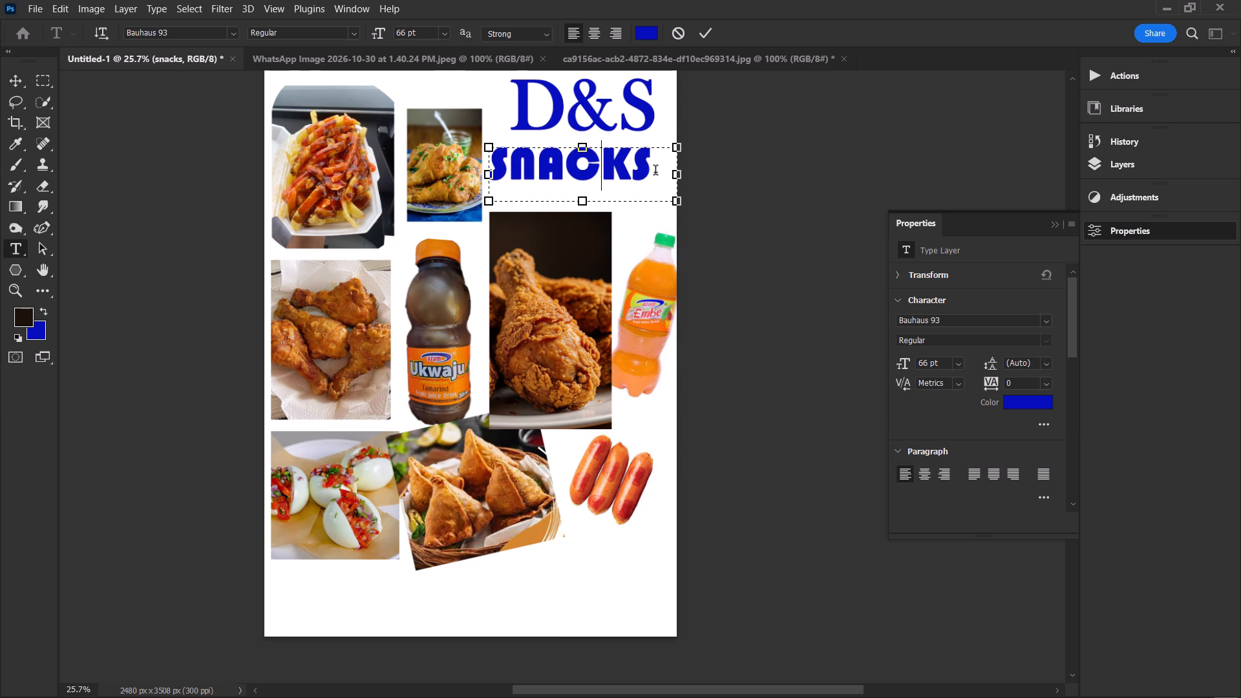
pyautogui.click(657, 171)
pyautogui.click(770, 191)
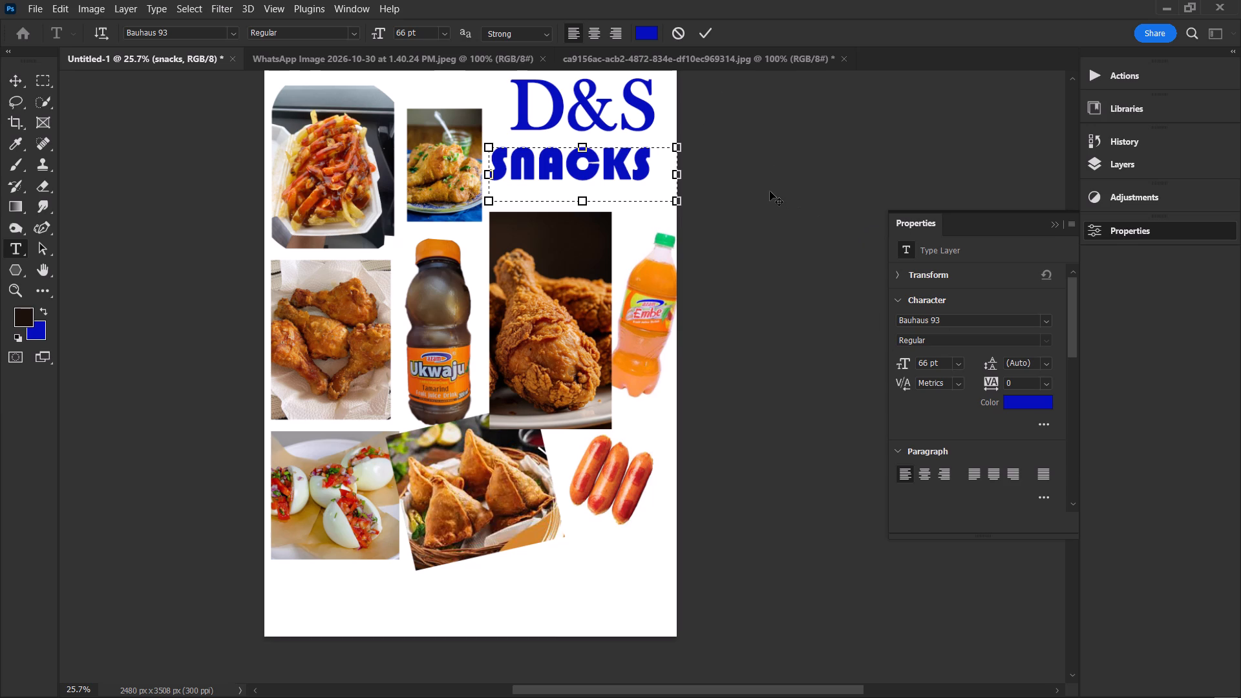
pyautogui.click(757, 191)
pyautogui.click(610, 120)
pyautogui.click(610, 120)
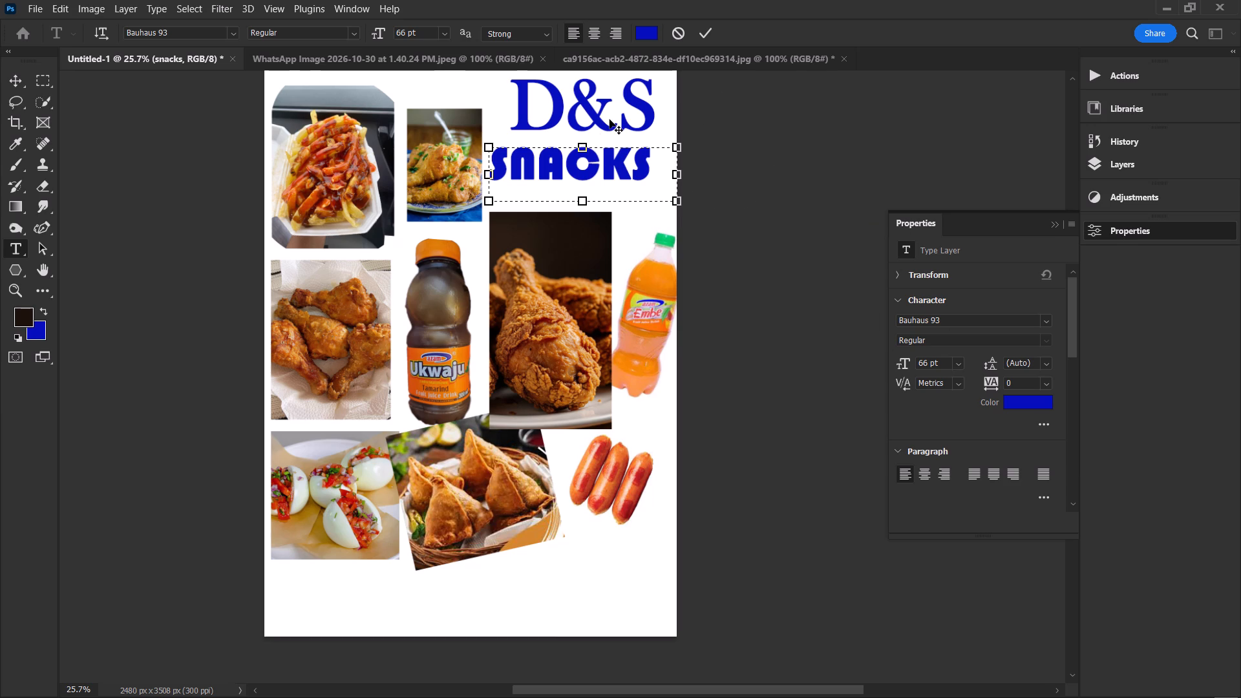
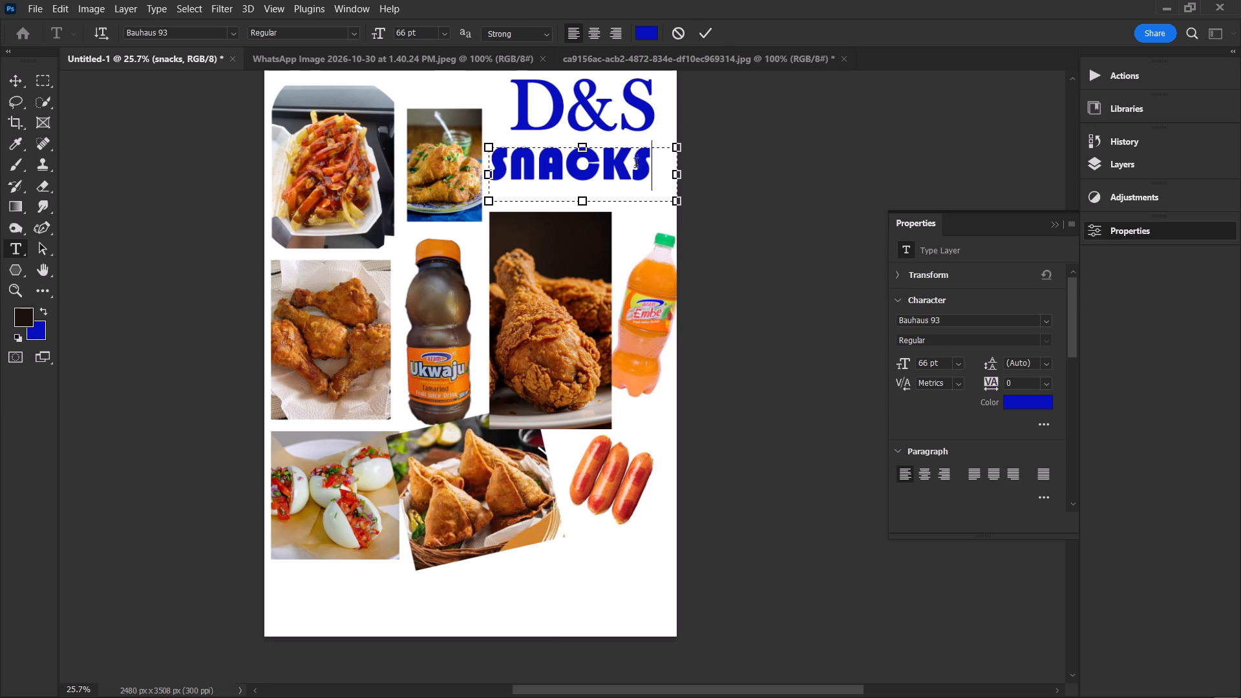
# Recolour the whole SNACKS text from blue to a muted dark slate shade, #353644.
pyautogui.hotkey('ctrl', 'a')
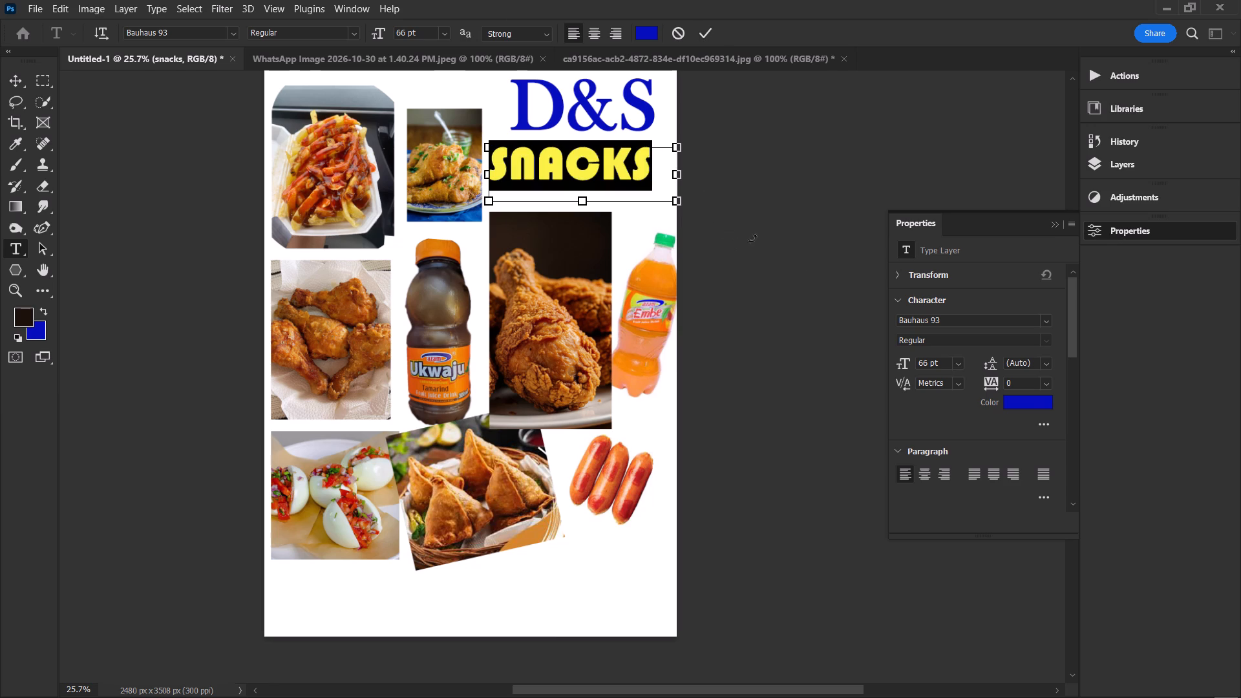
pyautogui.click(1026, 399)
pyautogui.moveTo(891, 447); pyautogui.dragTo(857, 500)
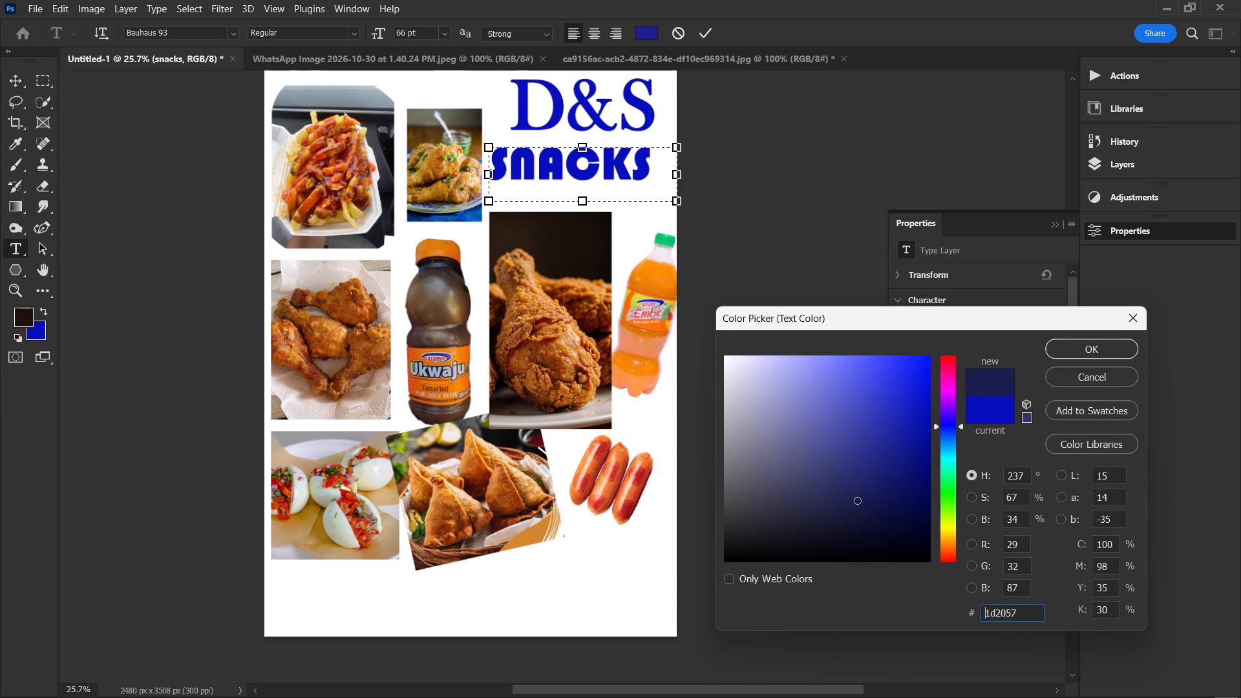
pyautogui.moveTo(857, 500); pyautogui.dragTo(843, 503)
pyautogui.click(812, 490)
pyautogui.moveTo(766, 459); pyautogui.dragTo(762, 432)
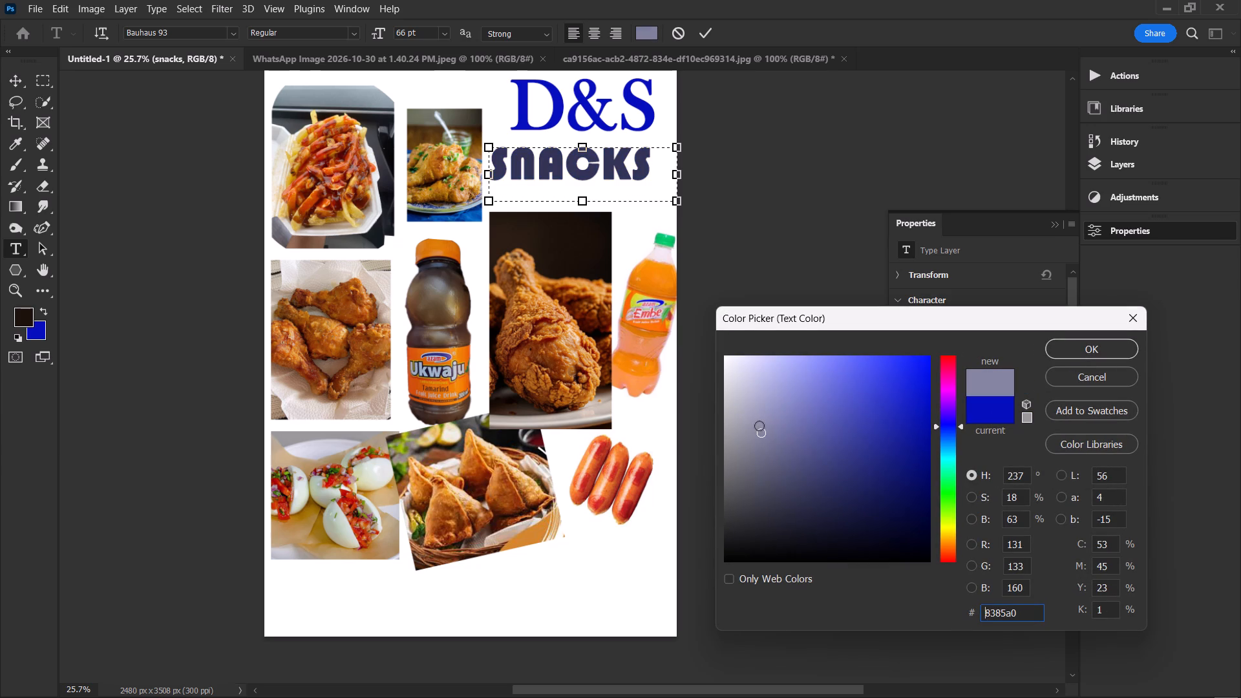
pyautogui.moveTo(769, 477); pyautogui.dragTo(768, 499)
pyautogui.moveTo(766, 520); pyautogui.dragTo(785, 542)
pyautogui.moveTo(778, 529); pyautogui.dragTo(765, 515)
pyautogui.moveTo(769, 487); pyautogui.dragTo(769, 456)
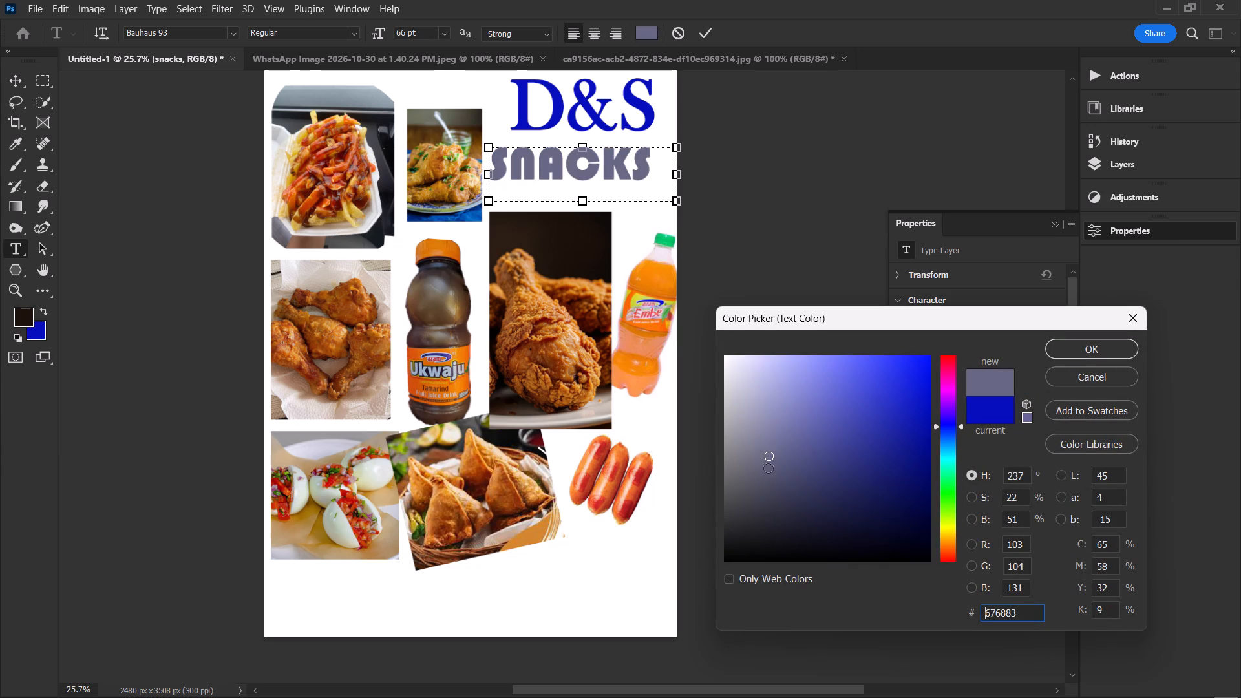
pyautogui.moveTo(765, 491); pyautogui.dragTo(761, 507)
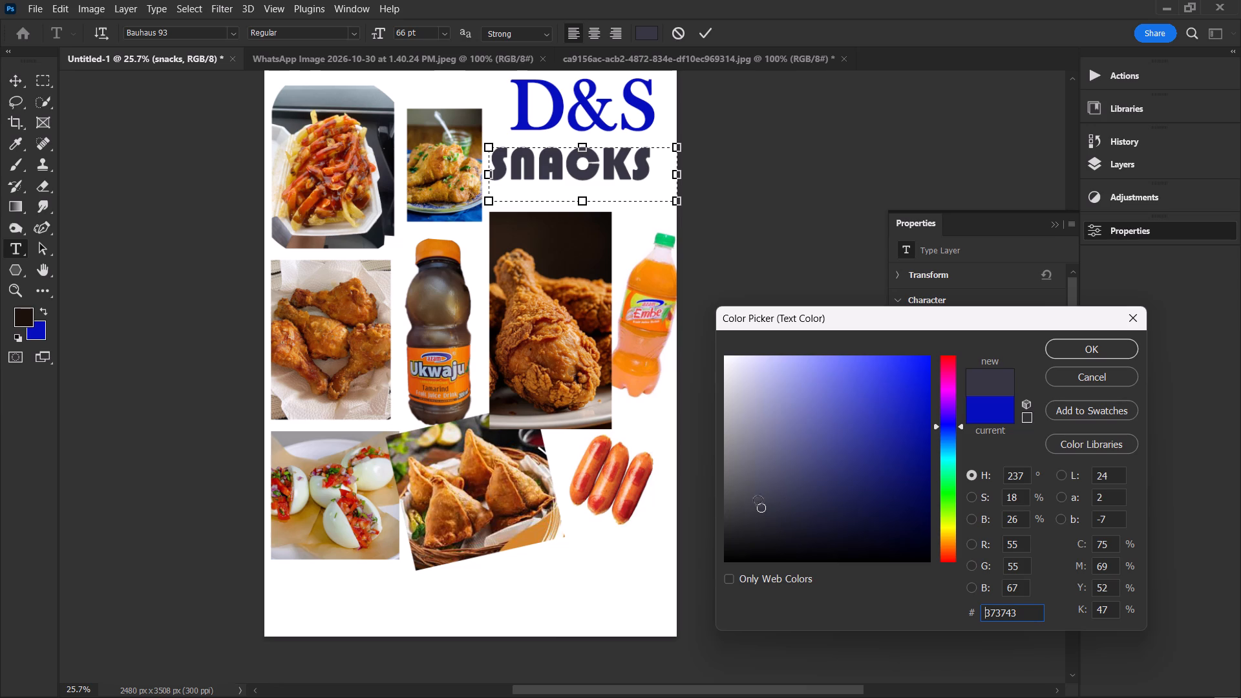
pyautogui.click(780, 502)
pyautogui.moveTo(793, 522); pyautogui.dragTo(803, 525)
pyautogui.moveTo(798, 514); pyautogui.dragTo(787, 504)
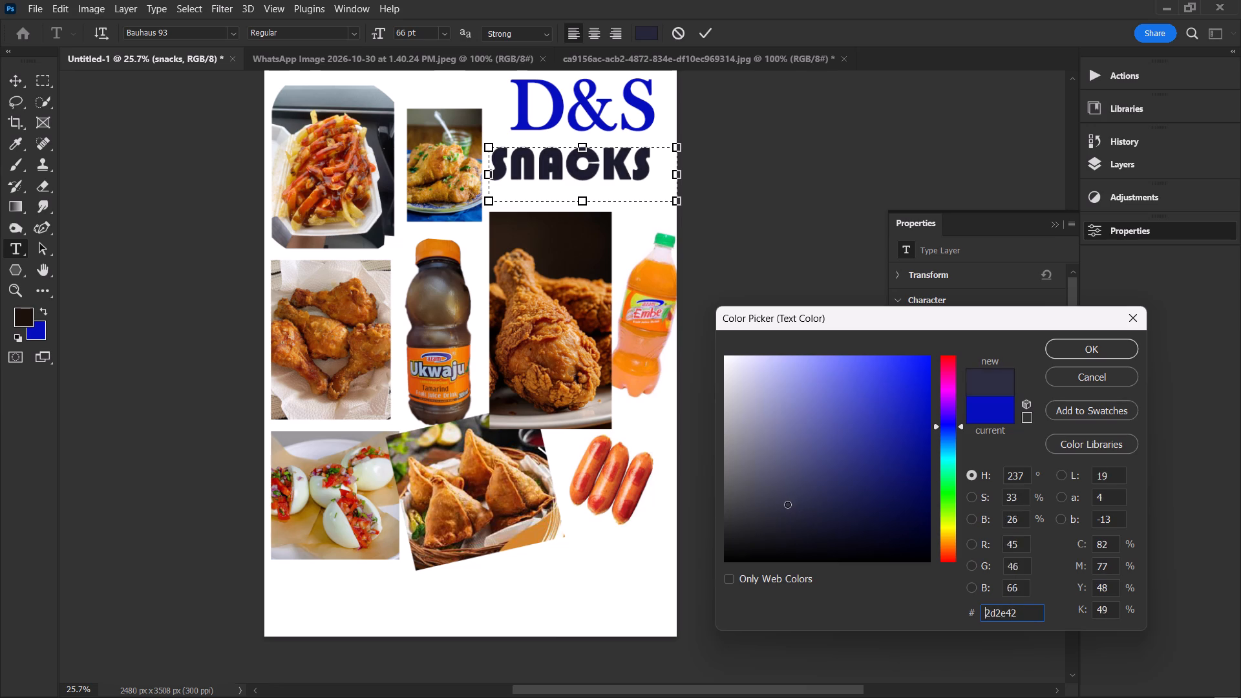
pyautogui.moveTo(787, 504); pyautogui.dragTo(787, 502)
pyautogui.moveTo(780, 506); pyautogui.dragTo(770, 506)
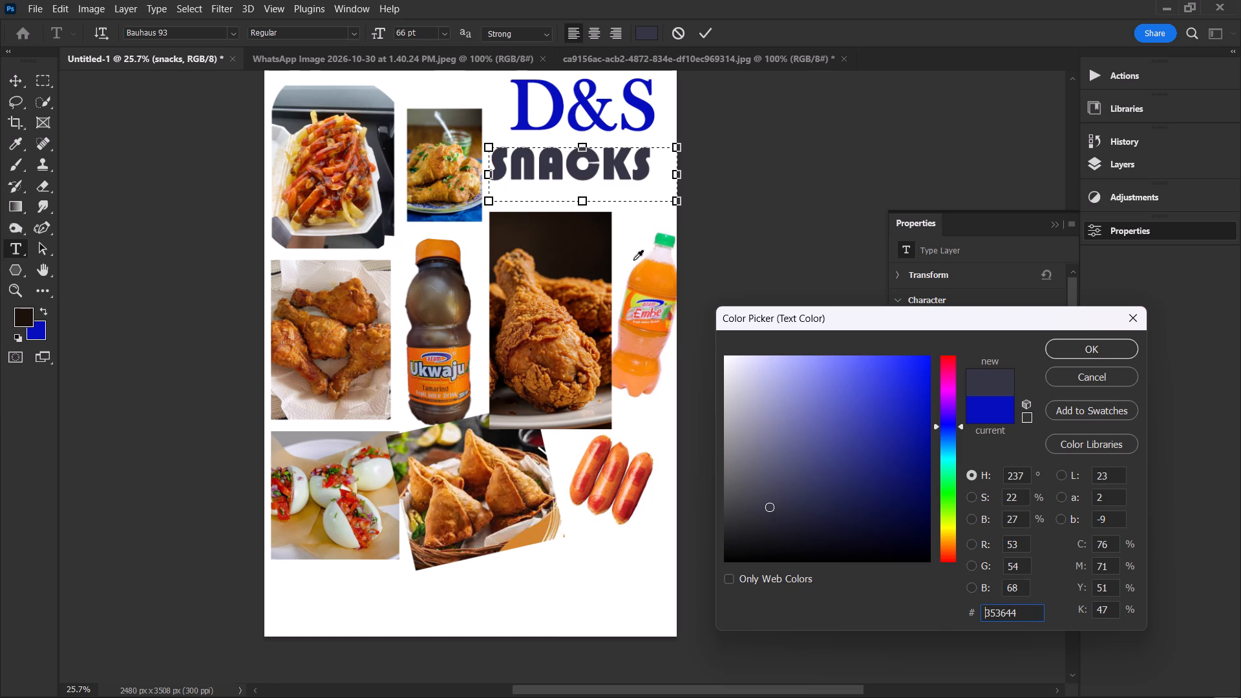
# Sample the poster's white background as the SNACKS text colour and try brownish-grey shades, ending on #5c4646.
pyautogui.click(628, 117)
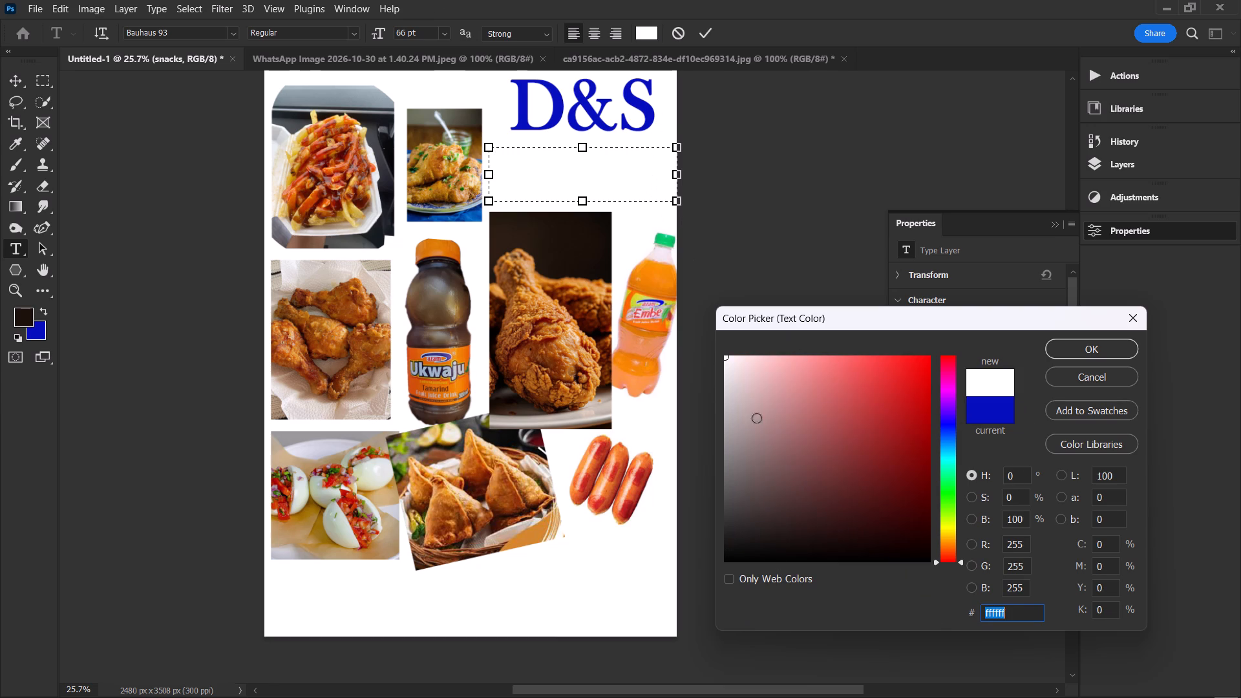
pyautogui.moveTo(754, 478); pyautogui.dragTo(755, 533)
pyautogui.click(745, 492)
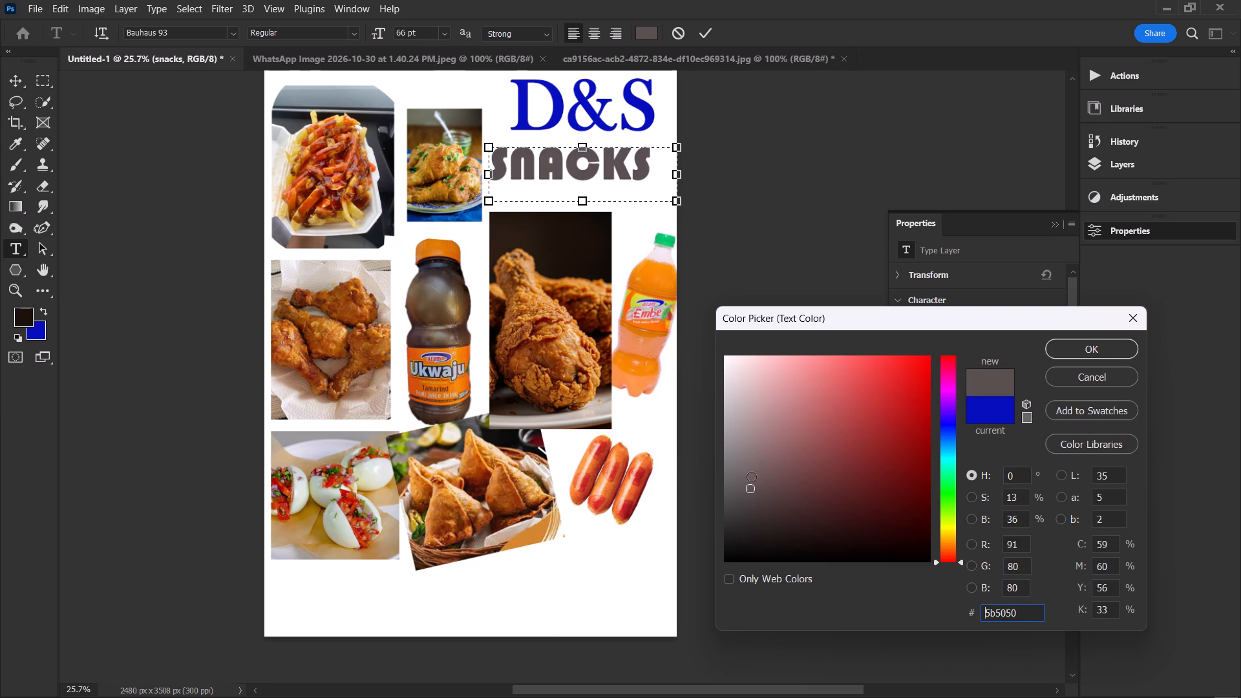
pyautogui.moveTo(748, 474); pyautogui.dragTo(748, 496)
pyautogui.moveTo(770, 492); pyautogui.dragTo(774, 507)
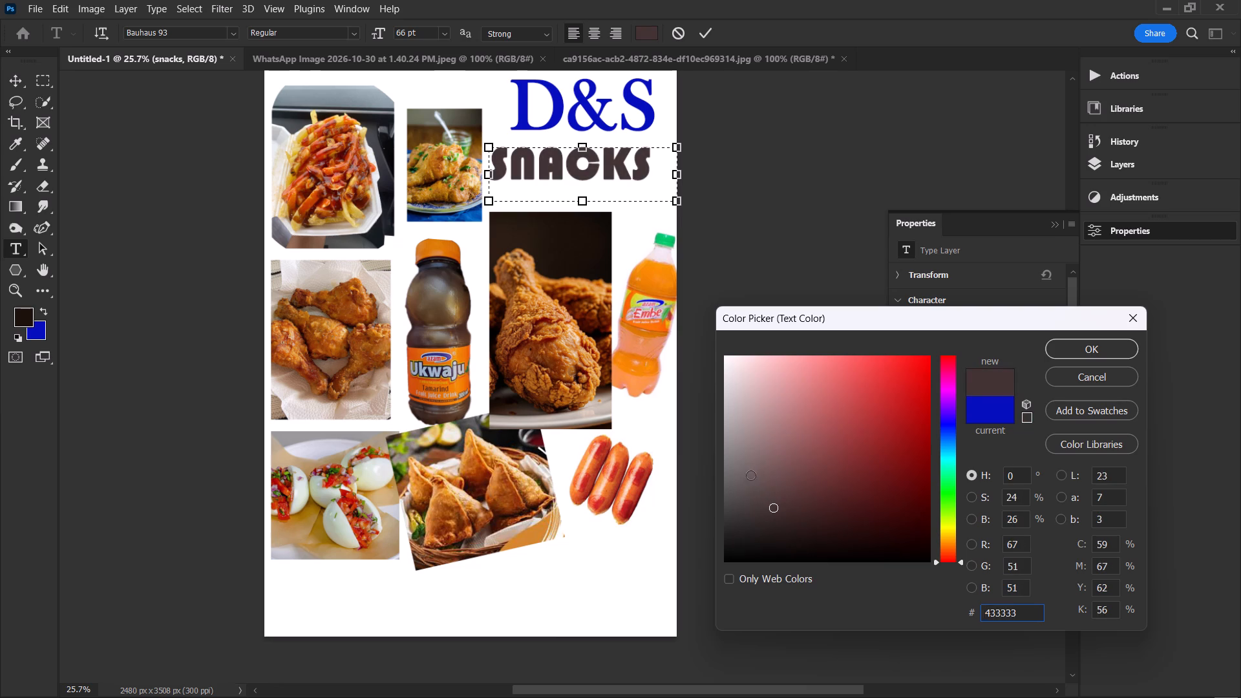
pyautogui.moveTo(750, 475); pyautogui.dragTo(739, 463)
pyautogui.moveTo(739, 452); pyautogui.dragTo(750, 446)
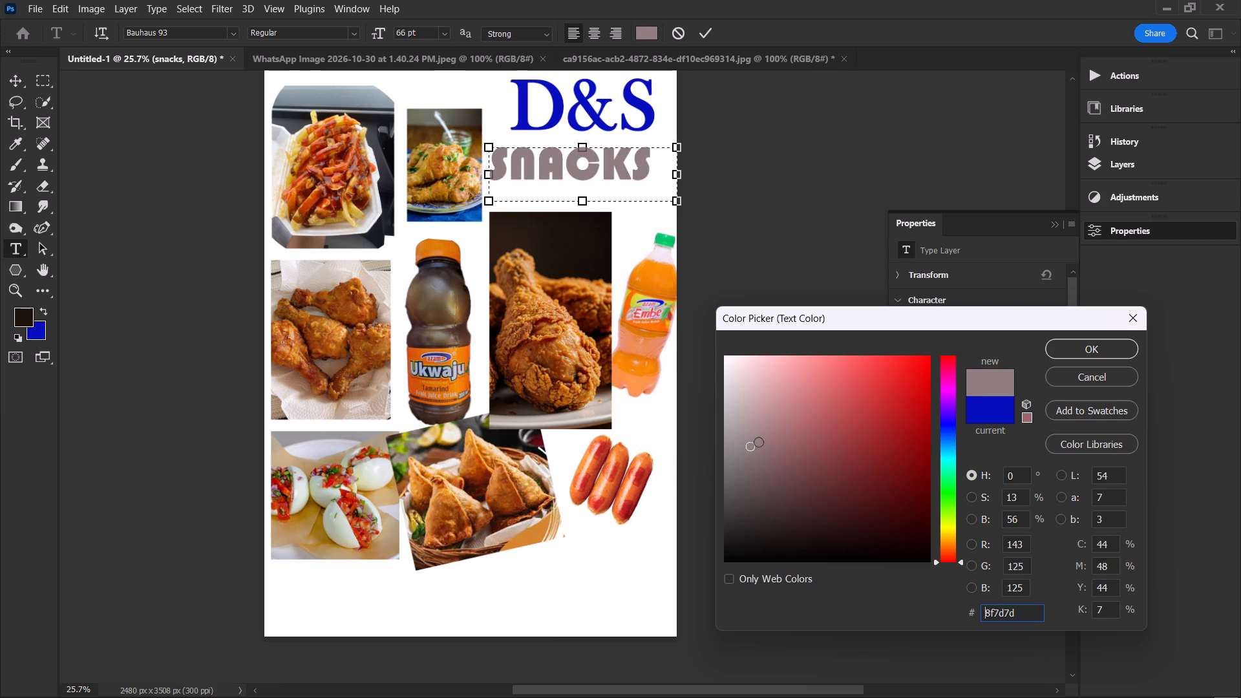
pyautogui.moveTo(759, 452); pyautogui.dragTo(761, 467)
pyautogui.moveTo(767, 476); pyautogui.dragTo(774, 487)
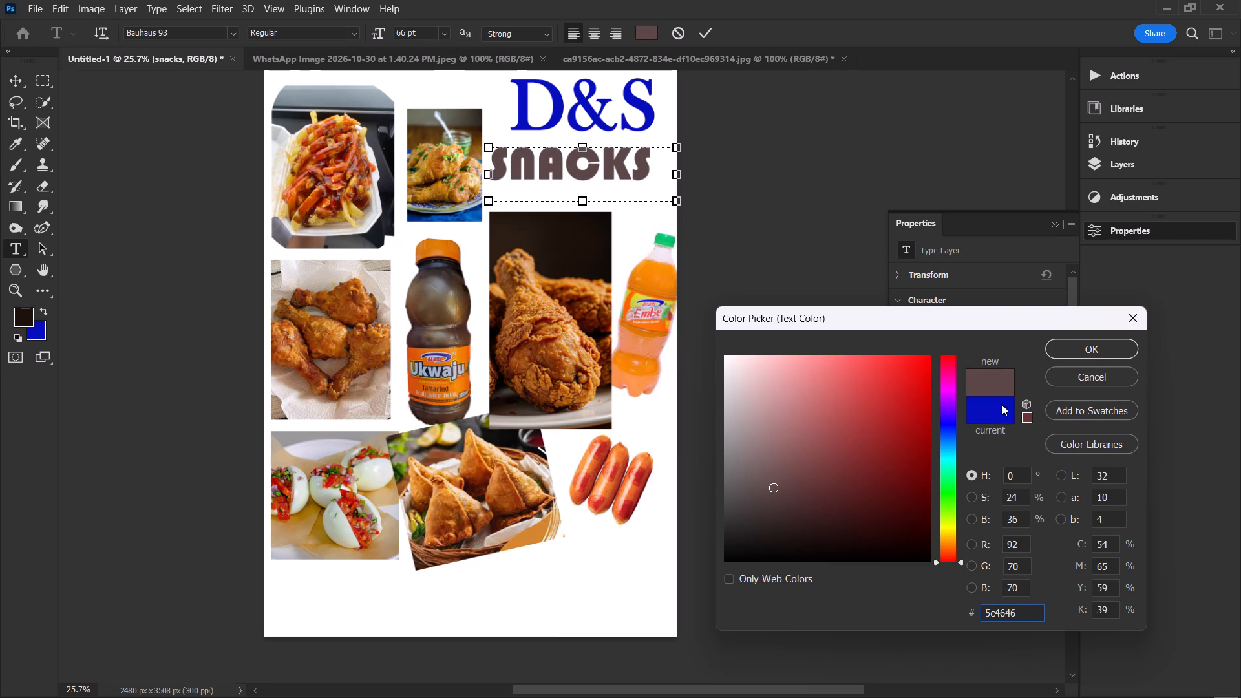
# Set the SNACKS text colour to dark slate blue, #383b53.
pyautogui.moveTo(953, 424); pyautogui.dragTo(947, 428)
pyautogui.moveTo(783, 485); pyautogui.dragTo(791, 494)
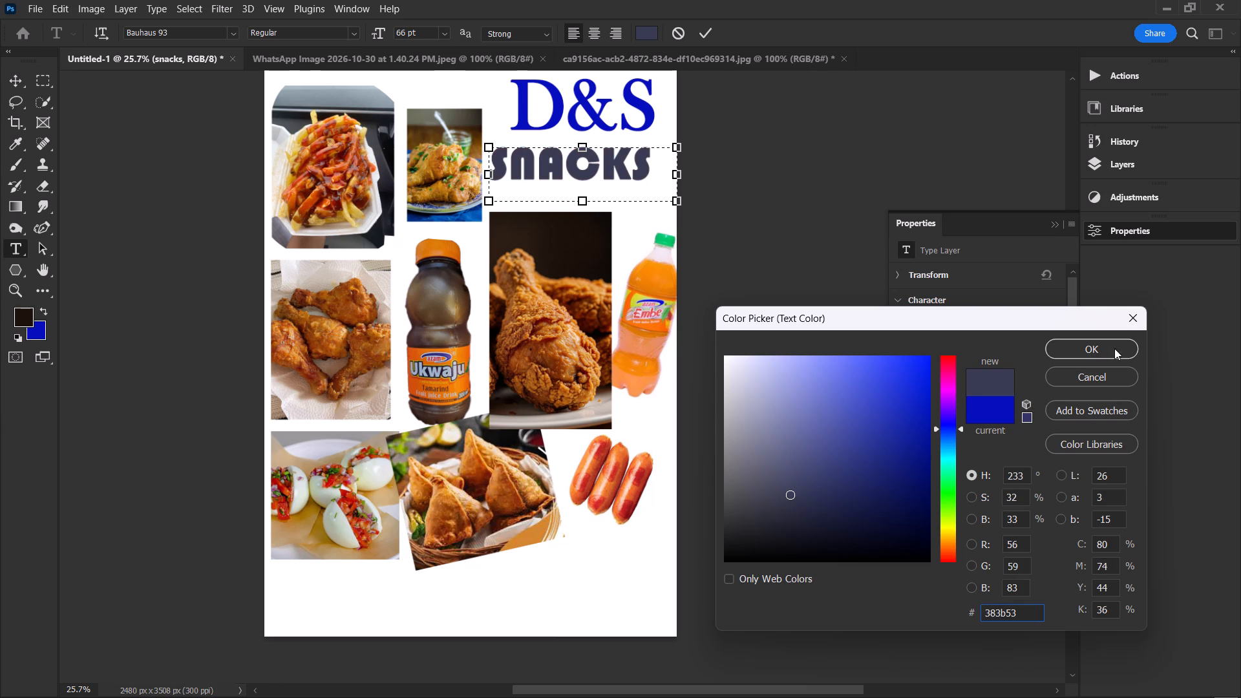
pyautogui.click(1103, 355)
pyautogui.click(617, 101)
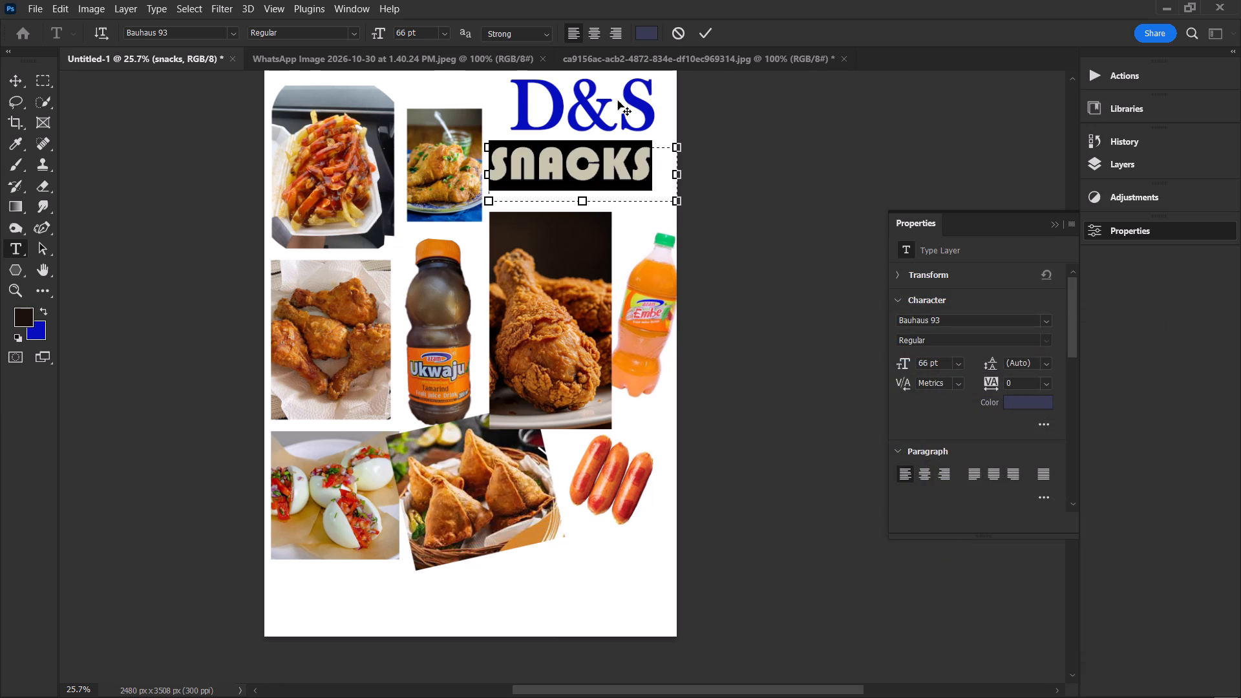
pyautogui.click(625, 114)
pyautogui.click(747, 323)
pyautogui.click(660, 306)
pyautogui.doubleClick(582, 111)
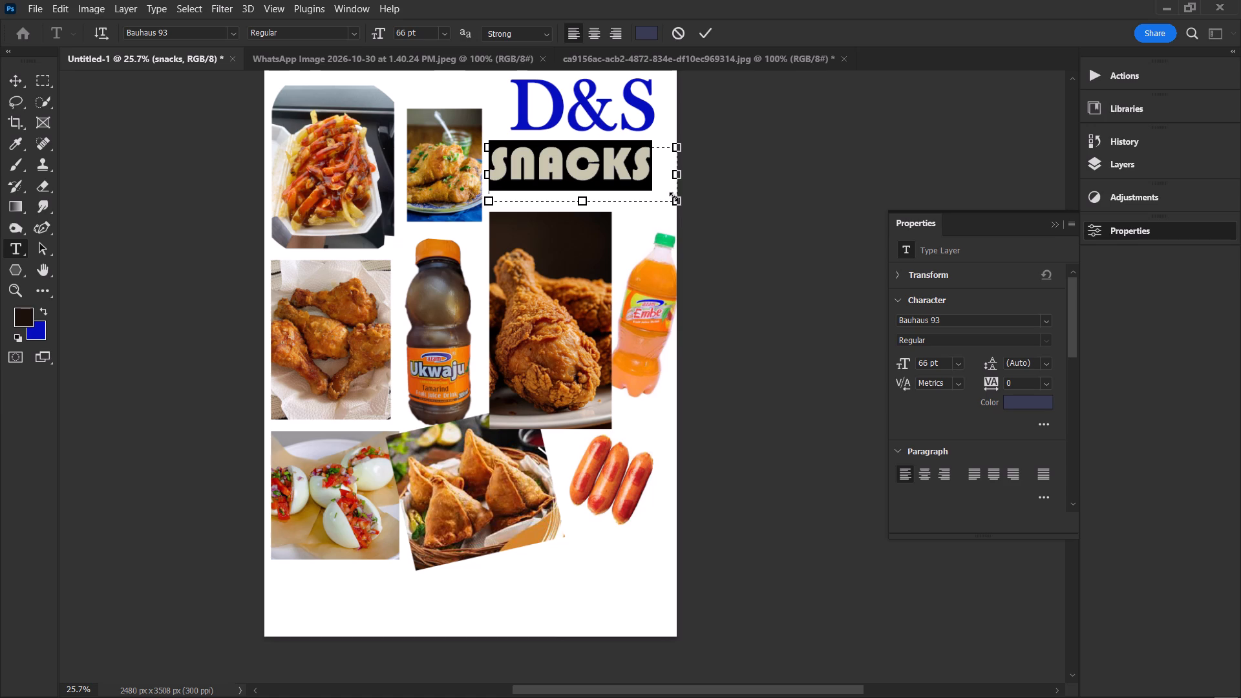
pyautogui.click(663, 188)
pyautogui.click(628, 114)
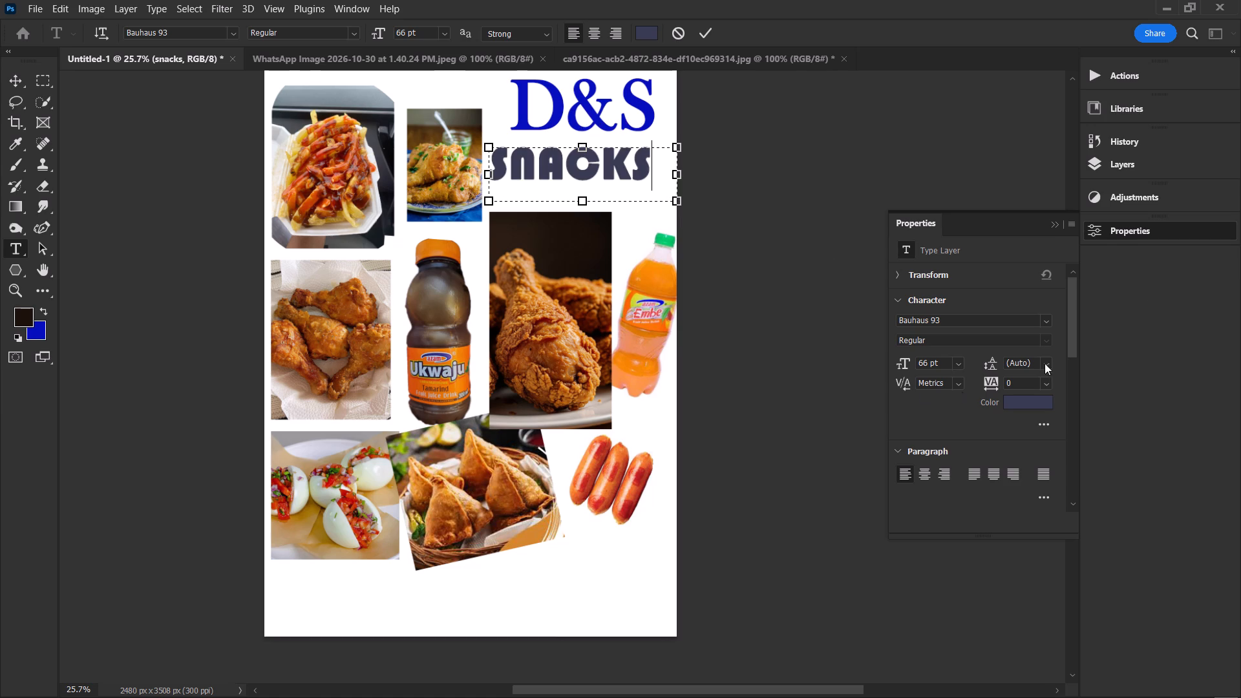
# Change the colour of the D&S heading text on the d&S layer to crimson pink, #d2105e.
pyautogui.click(1133, 164)
pyautogui.click(976, 277)
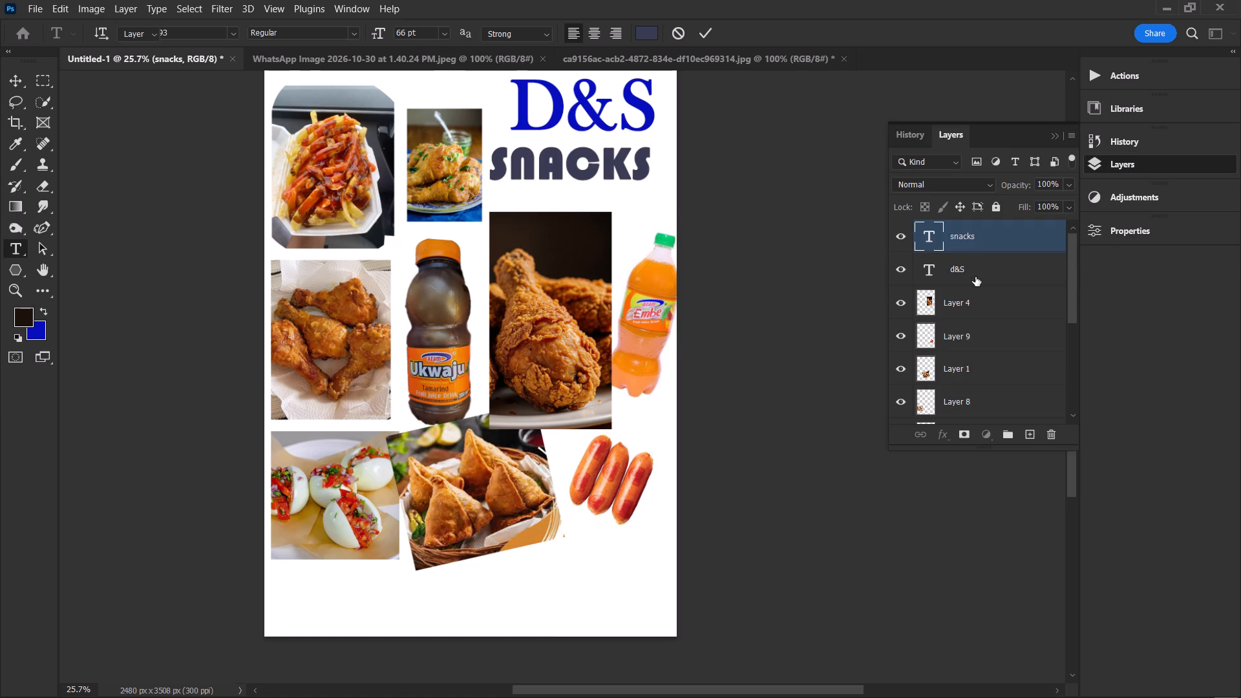
pyautogui.doubleClick(631, 123)
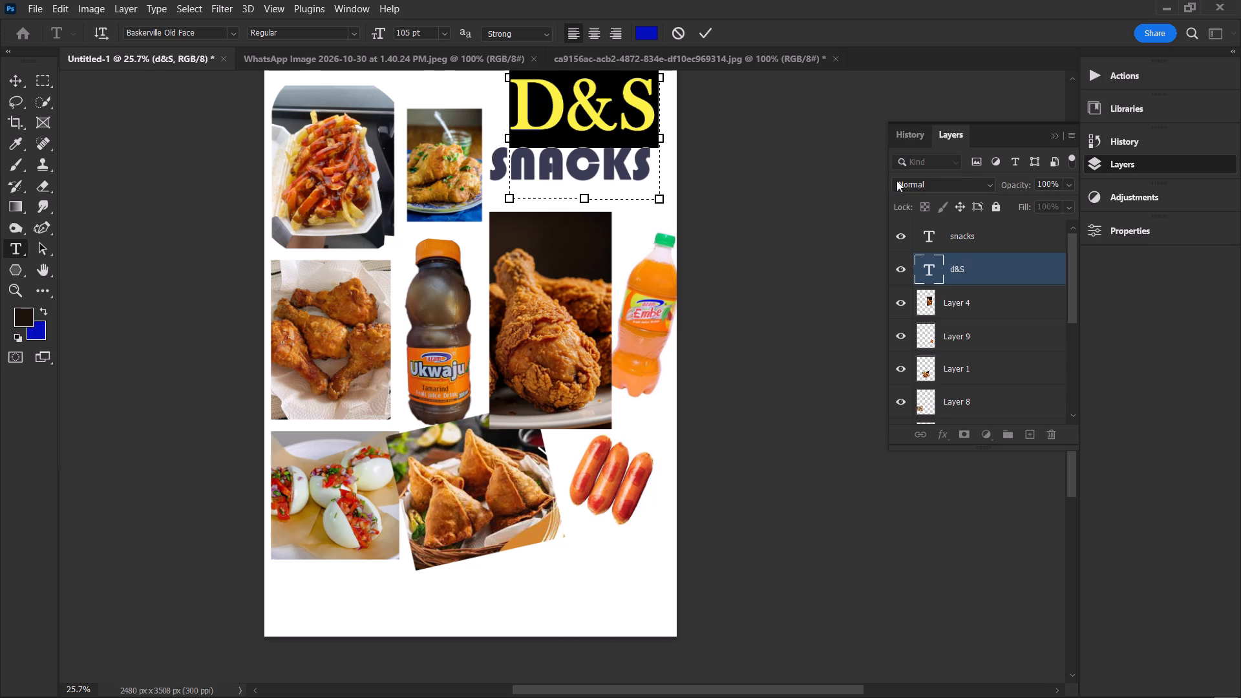
pyautogui.click(1138, 236)
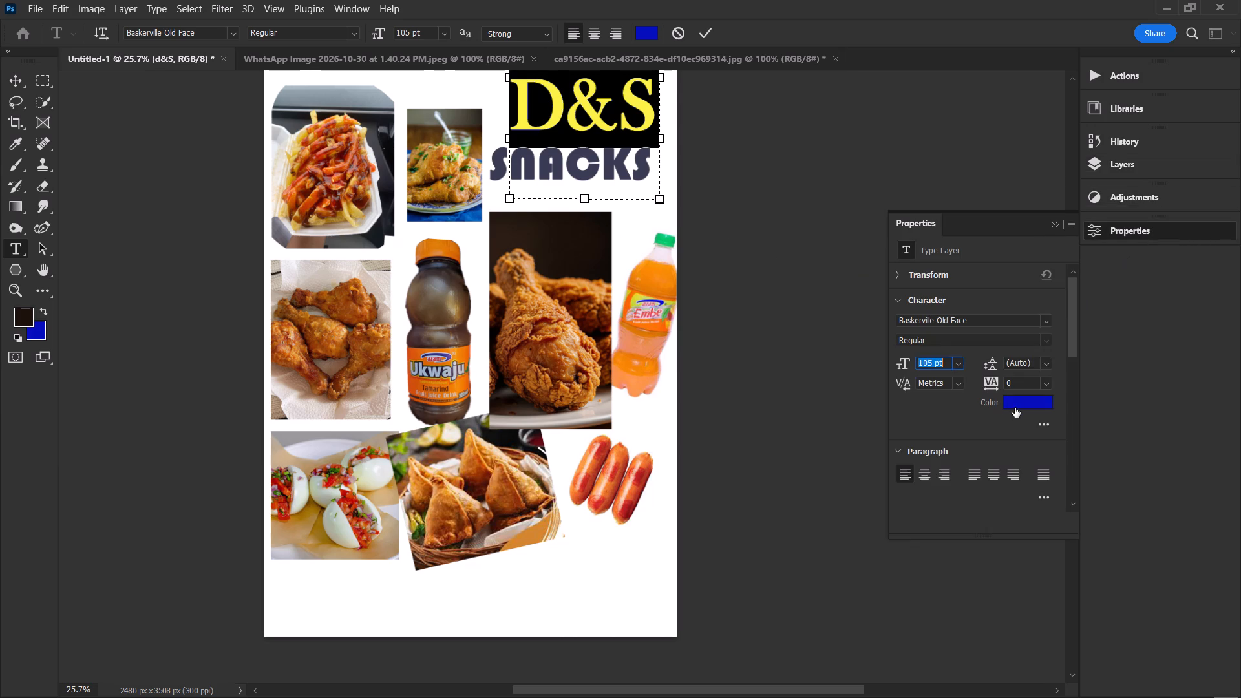
pyautogui.click(1019, 407)
pyautogui.moveTo(951, 423); pyautogui.dragTo(949, 411)
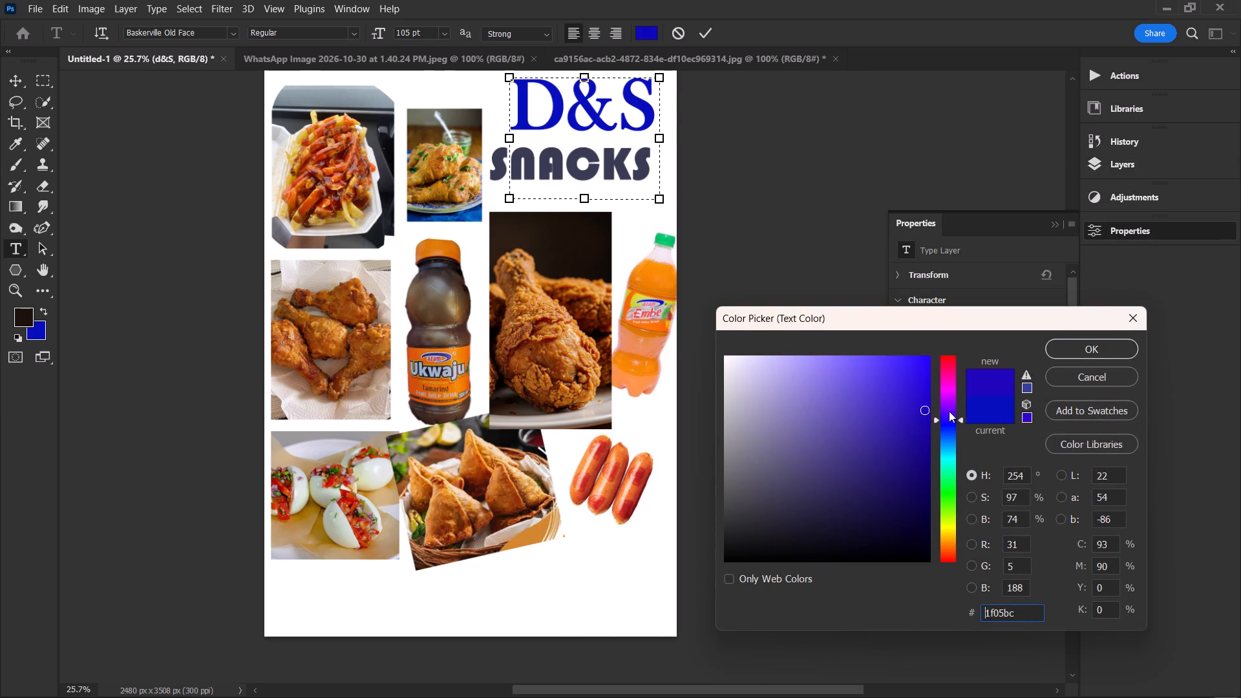
pyautogui.moveTo(949, 411); pyautogui.dragTo(940, 369)
pyautogui.moveTo(869, 408); pyautogui.dragTo(876, 382)
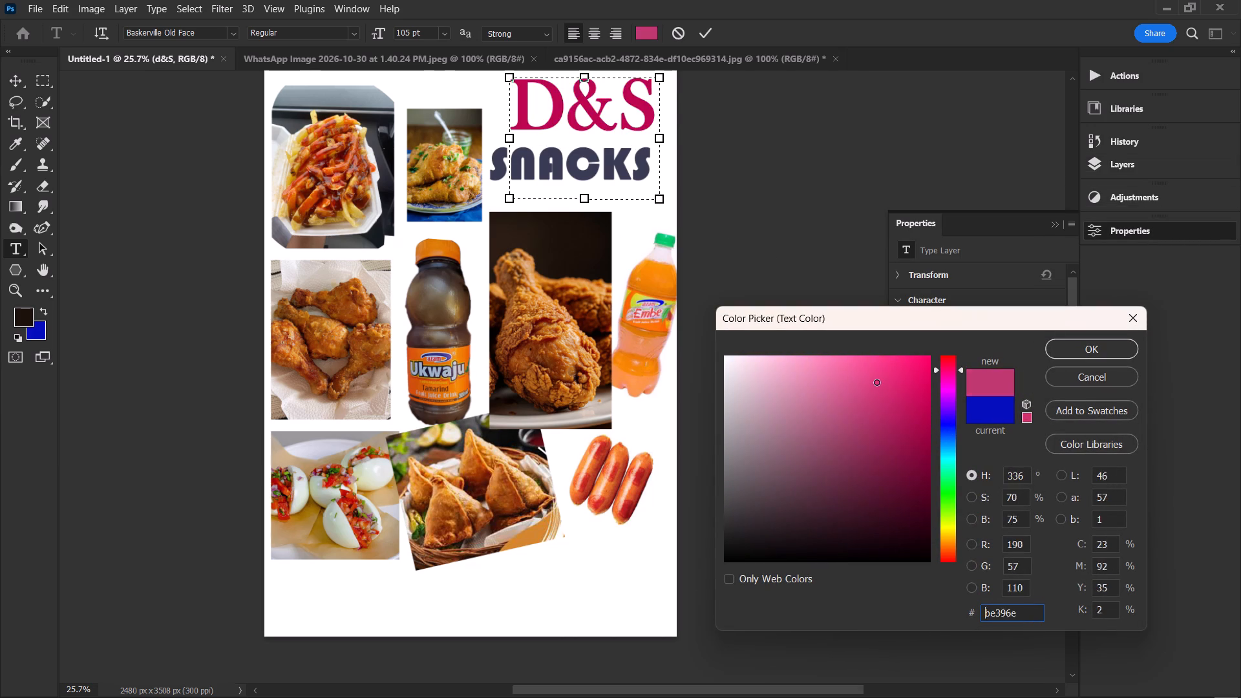
pyautogui.moveTo(876, 382); pyautogui.dragTo(876, 381)
pyautogui.moveTo(900, 376); pyautogui.dragTo(915, 392)
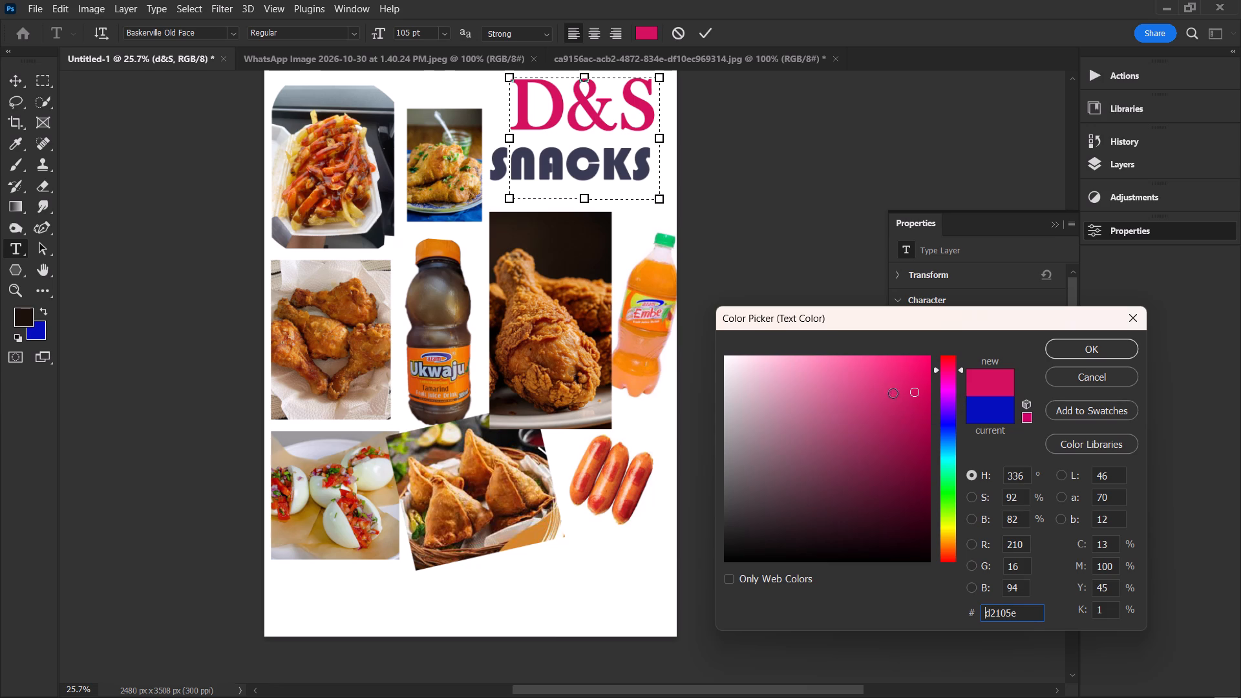
pyautogui.click(1077, 345)
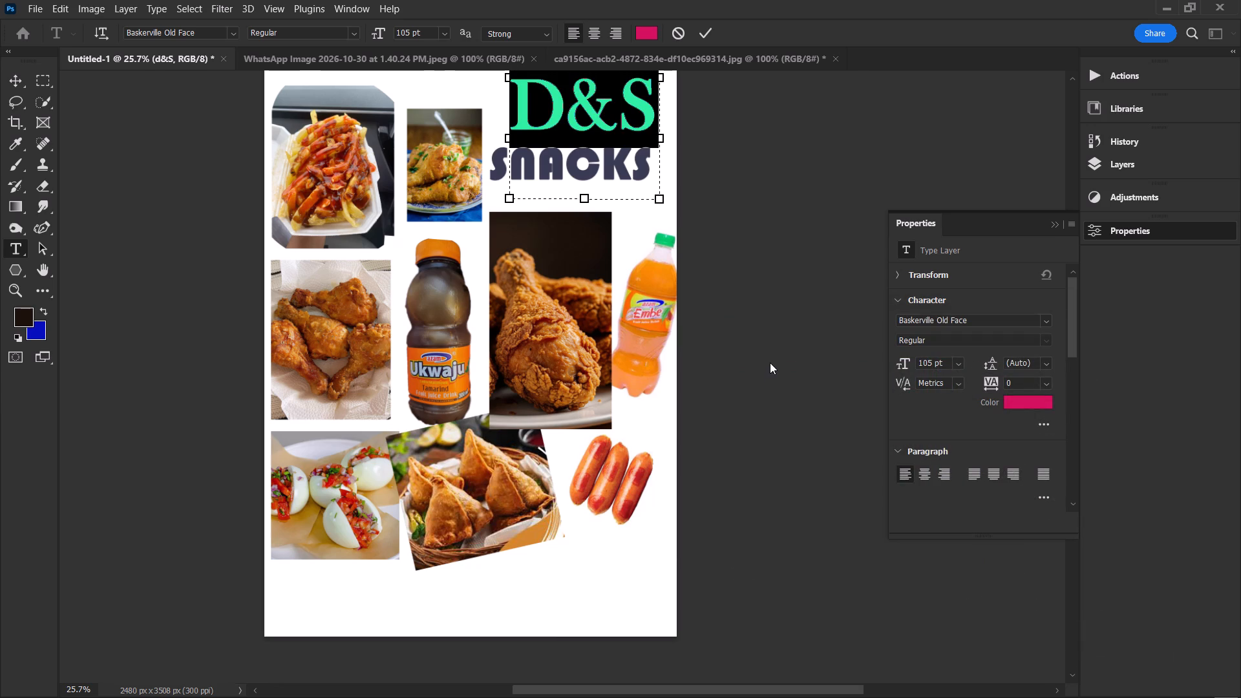
pyautogui.click(643, 168)
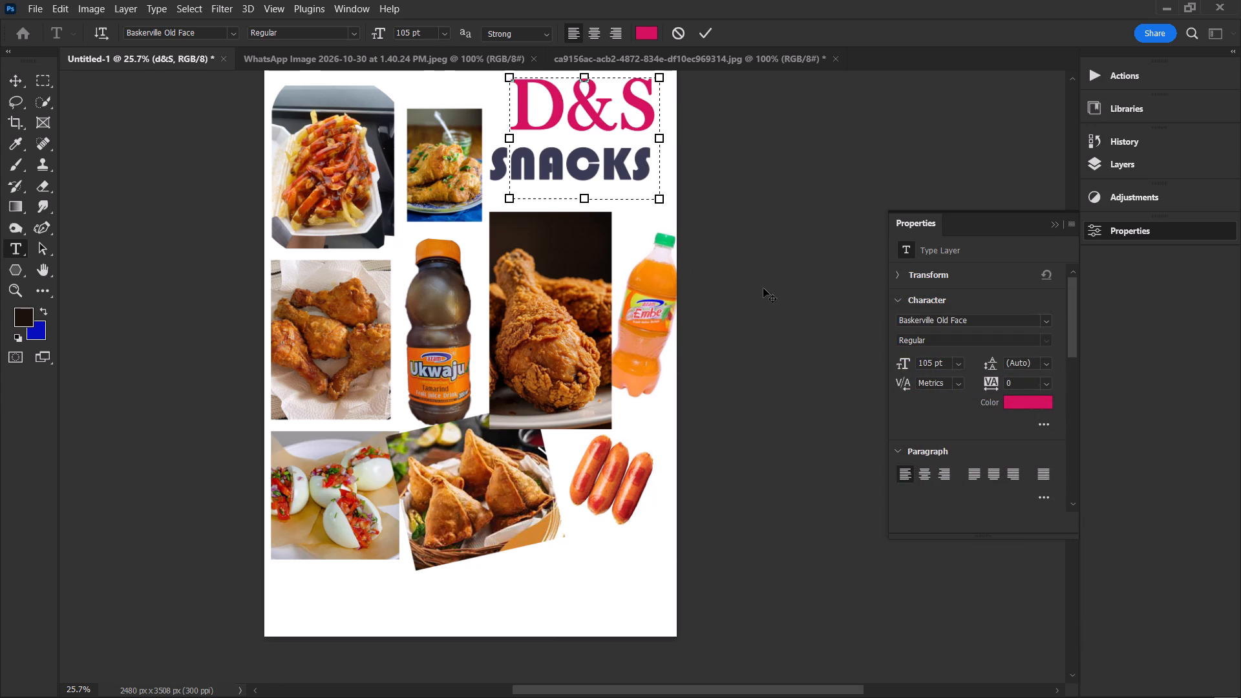
pyautogui.click(661, 409)
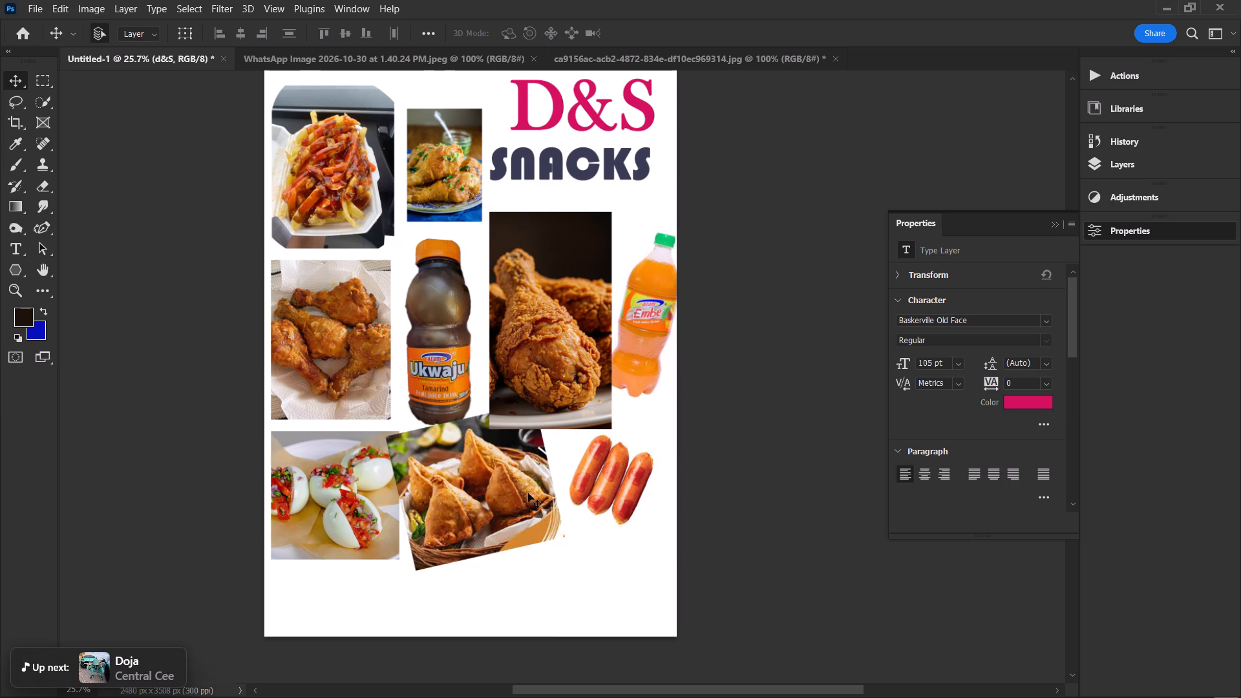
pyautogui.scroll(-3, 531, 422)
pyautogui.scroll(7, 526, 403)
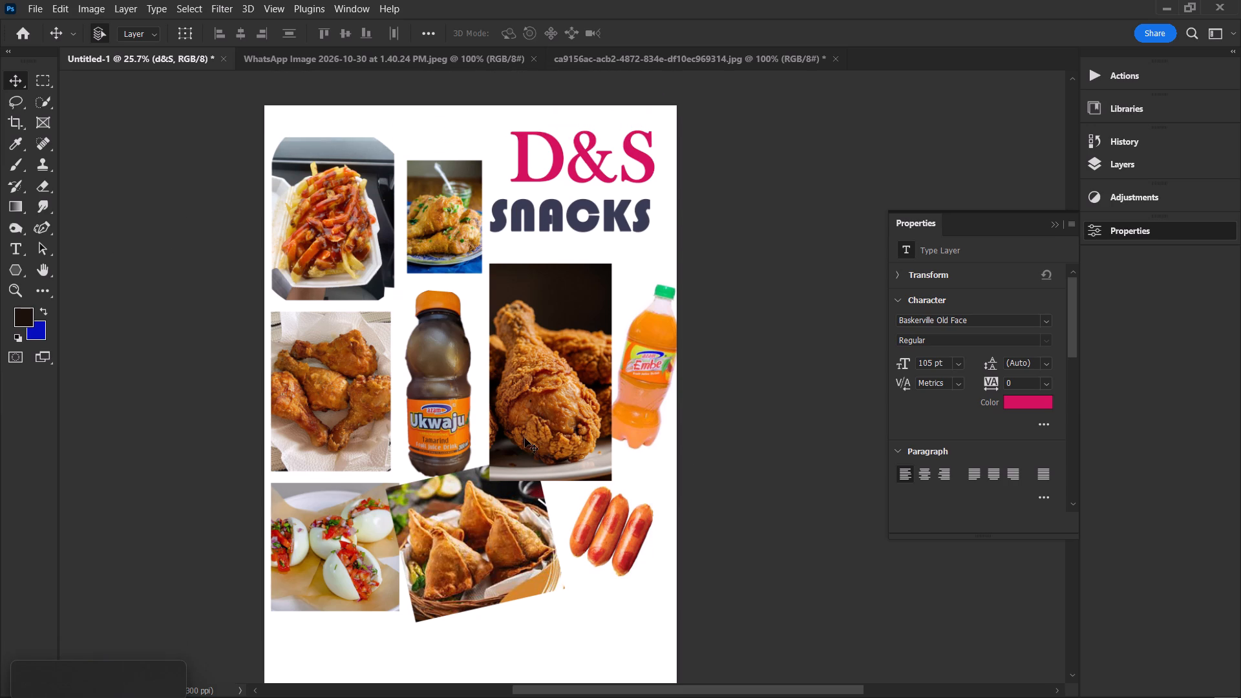
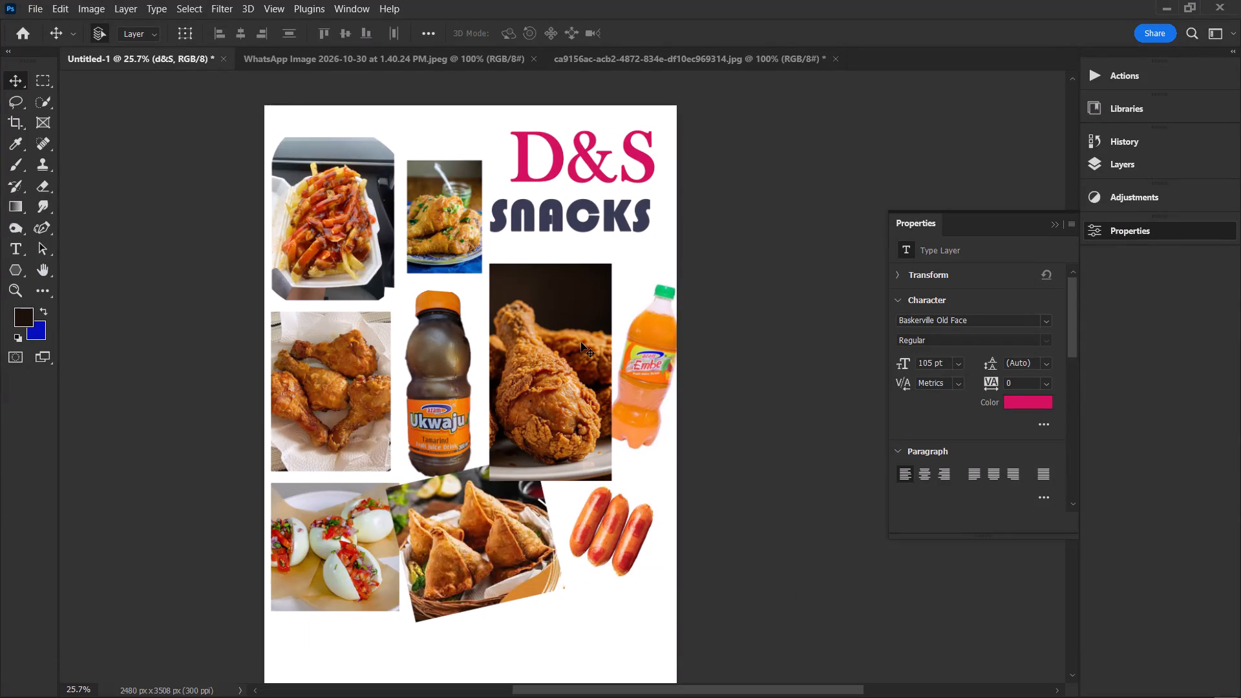
# Examine the whole poster layout, from the D&S SNACKS heading down to the blank area at the foot.
pyautogui.scroll(-5, 581, 343)
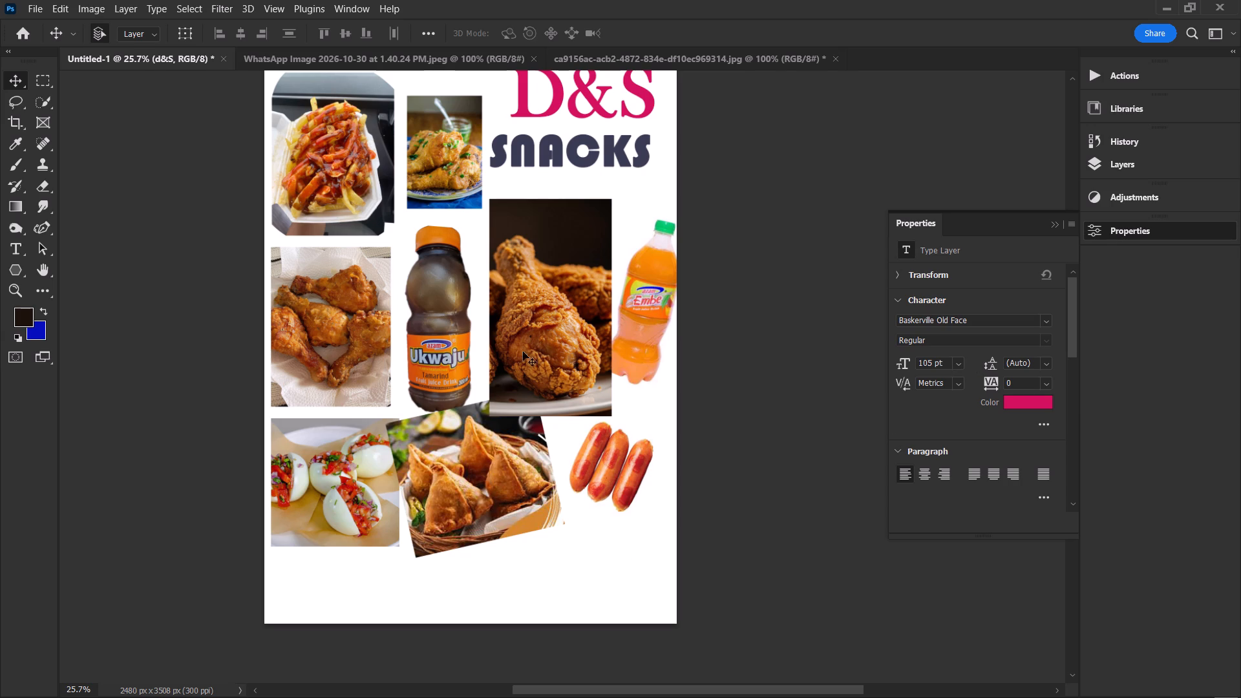
pyautogui.scroll(-6, 516, 370)
pyautogui.scroll(10, 520, 372)
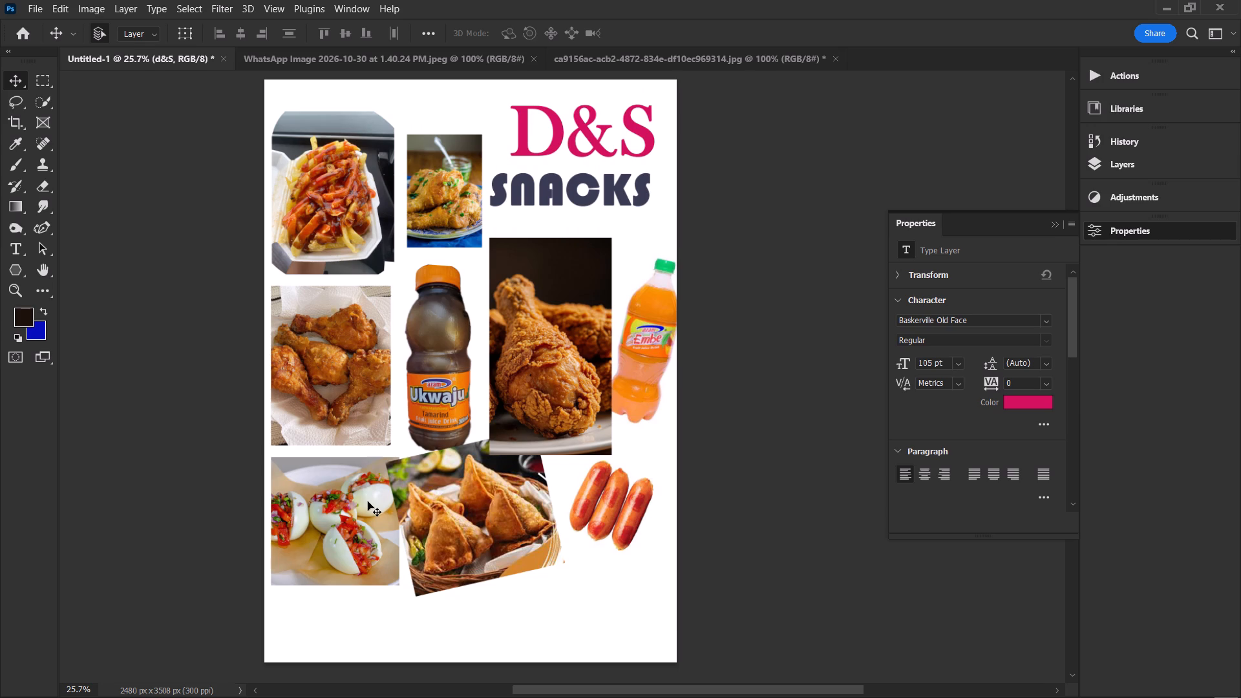
pyautogui.click(367, 502)
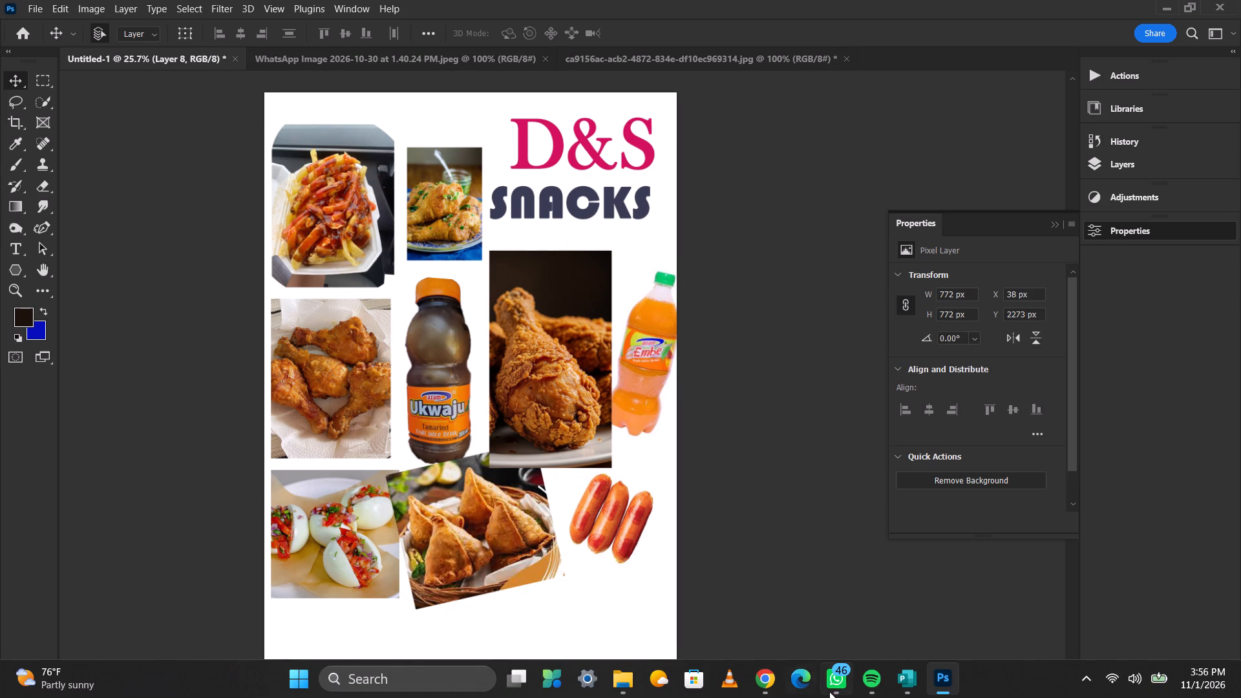
pyautogui.scroll(-6, 515, 191)
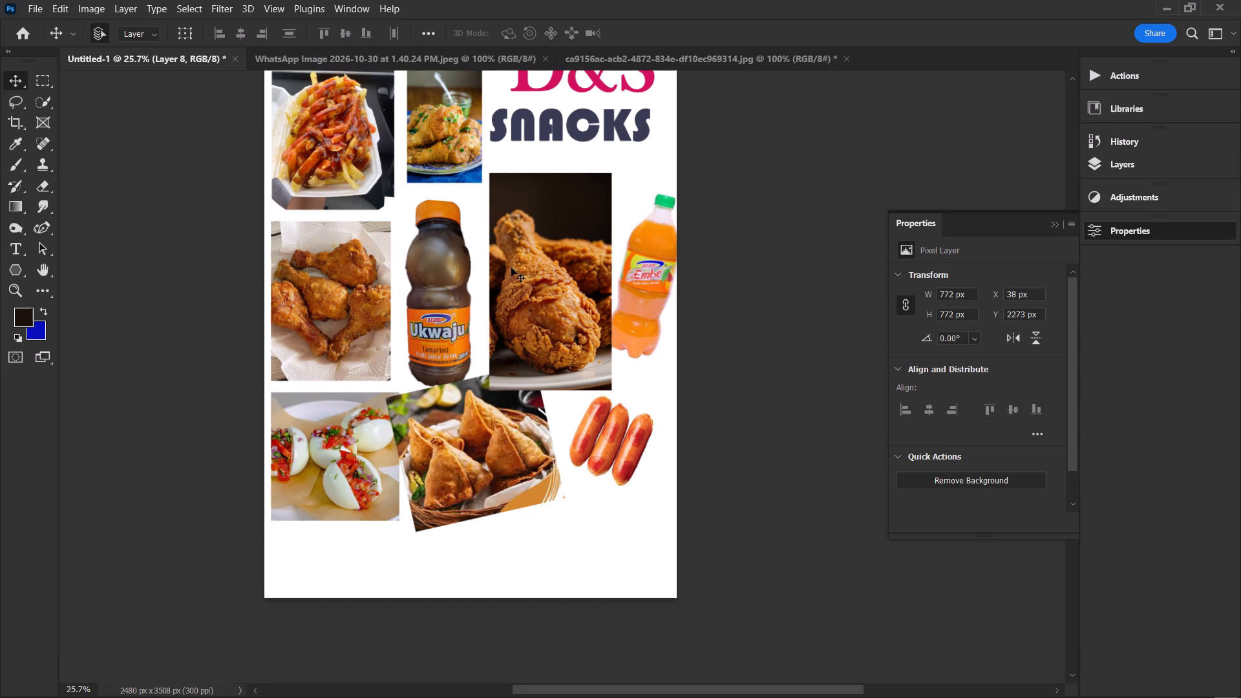
pyautogui.scroll(-6, 511, 321)
pyautogui.scroll(17, 504, 386)
pyautogui.scroll(-16, 514, 344)
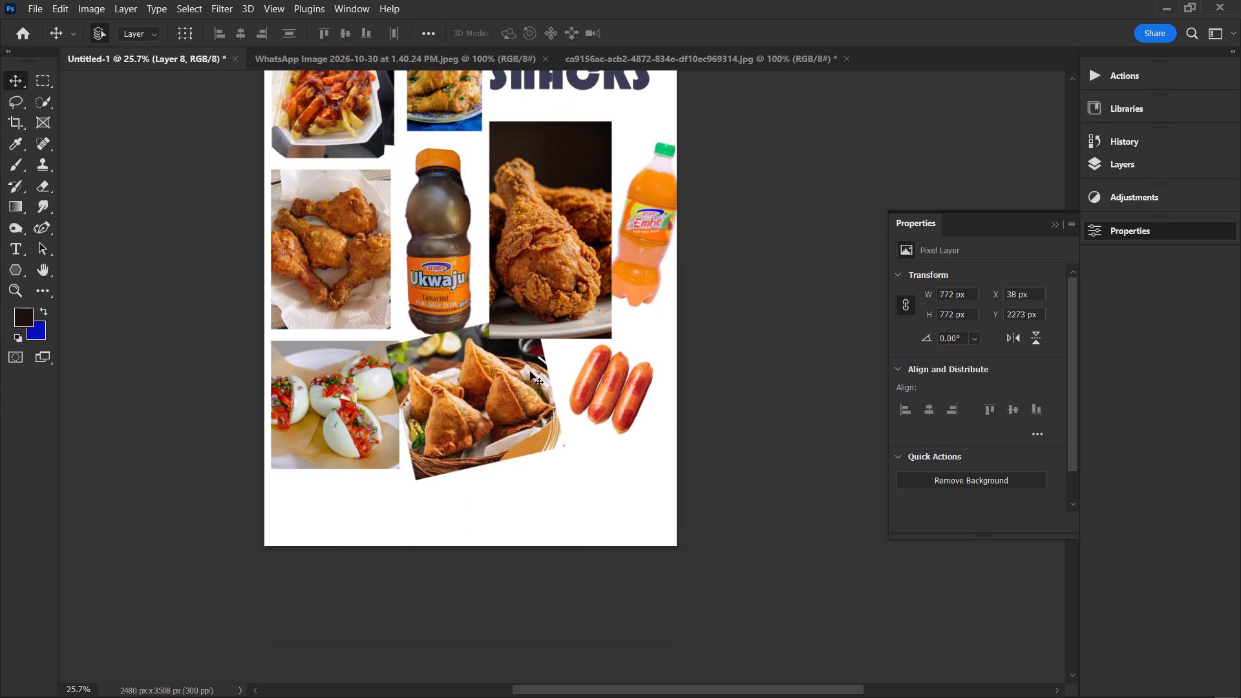
pyautogui.scroll(-6, 558, 439)
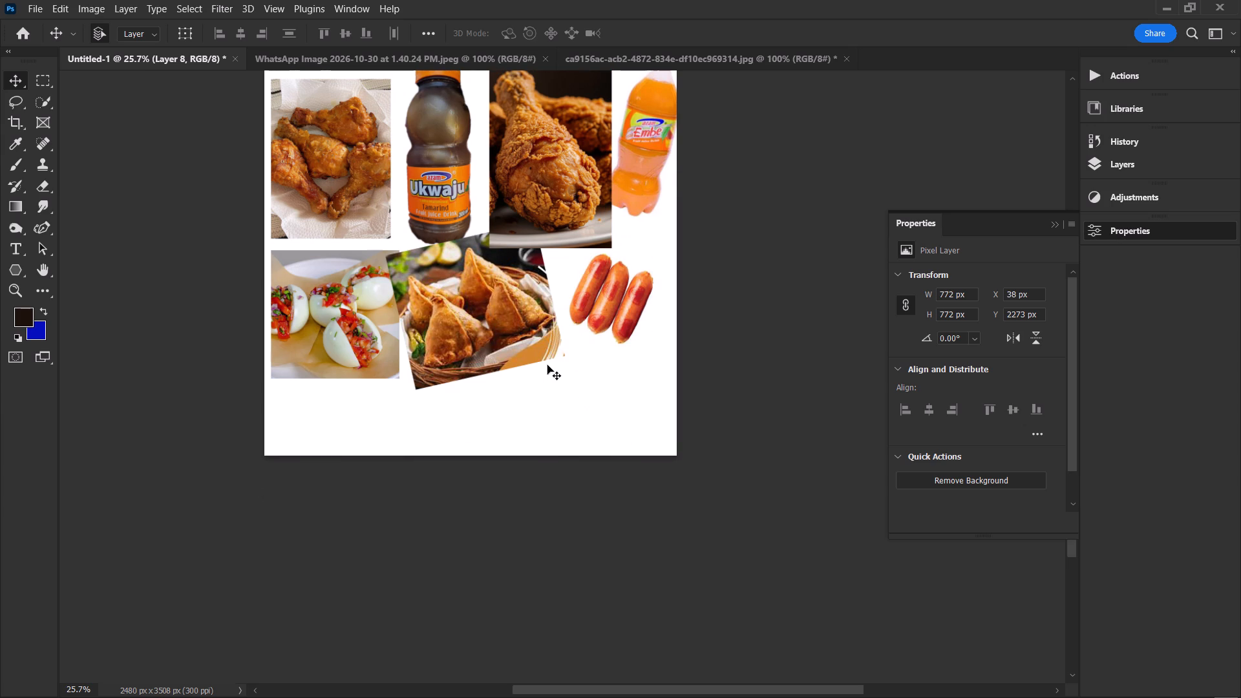
pyautogui.scroll(16, 536, 352)
pyautogui.scroll(6, 551, 378)
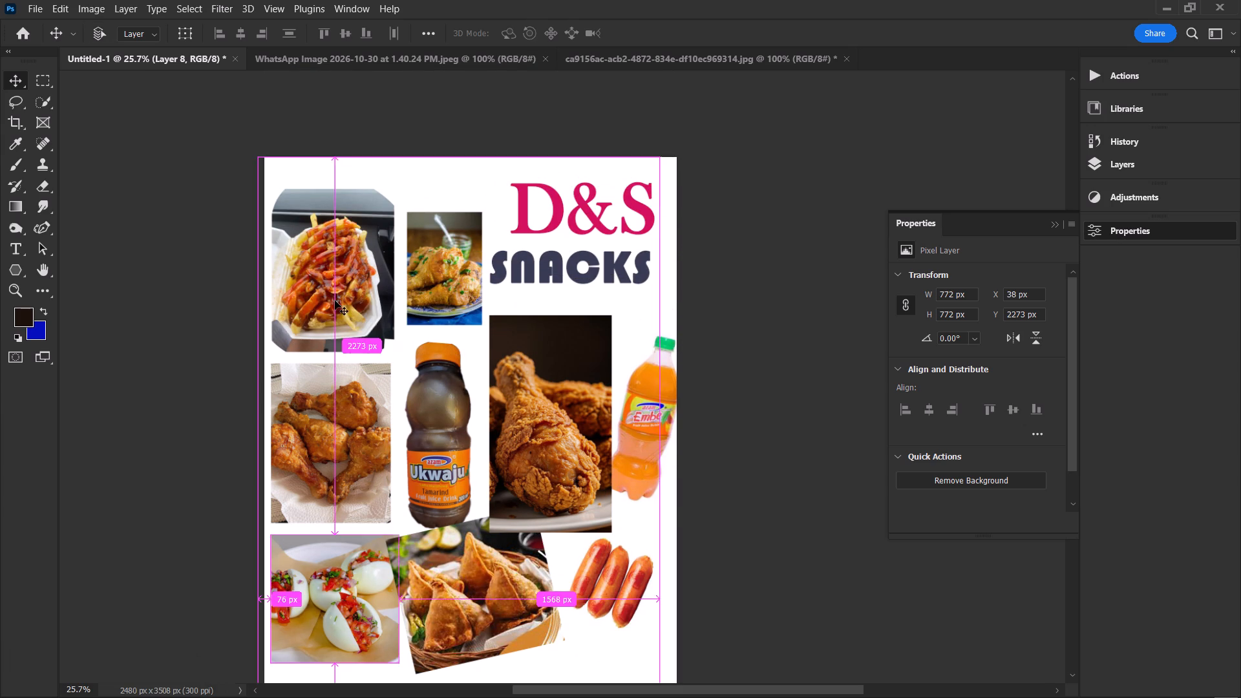
# Lasso the white notch at the lower-right corner of the sauced fries photo and try a Content-Aware fill at 100% opacity.
pyautogui.hotkey('ctrl', 'space')
pyautogui.hotkey('ctrl', 'space')
pyautogui.hotkey('ctrl', 'space')
pyautogui.hotkey('ctrl', 'space')
pyautogui.hotkey('ctrl', 'space')
pyautogui.hotkey('ctrl', 'space')
pyautogui.hotkey('ctrl', 'space')
pyautogui.hotkey('ctrl', 'space')
pyautogui.hotkey('ctrl', 'space')
pyautogui.hotkey('ctrl', 'space')
pyautogui.hotkey('ctrl', 'space')
pyautogui.hotkey('ctrl', 'space')
pyautogui.hotkey('ctrl', 'space')
pyautogui.hotkey('ctrl', 'space')
pyautogui.hotkey('ctrl', 'space')
pyautogui.hotkey('ctrl', 'space')
pyautogui.hotkey('ctrl', 'space')
pyautogui.hotkey('ctrl', 'space')
pyautogui.hotkey('ctrl', 'space')
pyautogui.hotkey('ctrl', 'space')
pyautogui.keyDown('ctrl'); pyautogui.moveTo(374, 364); pyautogui.dragTo(471, 427); pyautogui.keyUp('ctrl')
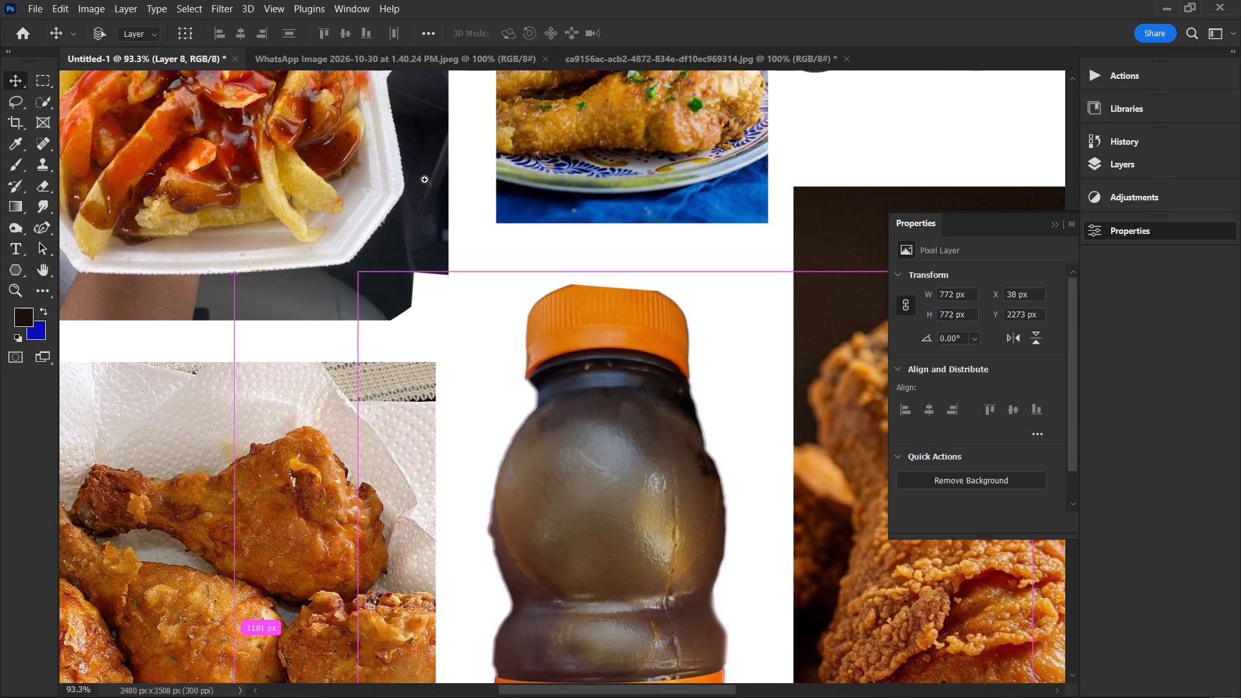
pyautogui.keyDown('ctrl'); pyautogui.moveTo(438, 195); pyautogui.dragTo(469, 244); pyautogui.keyUp('ctrl')
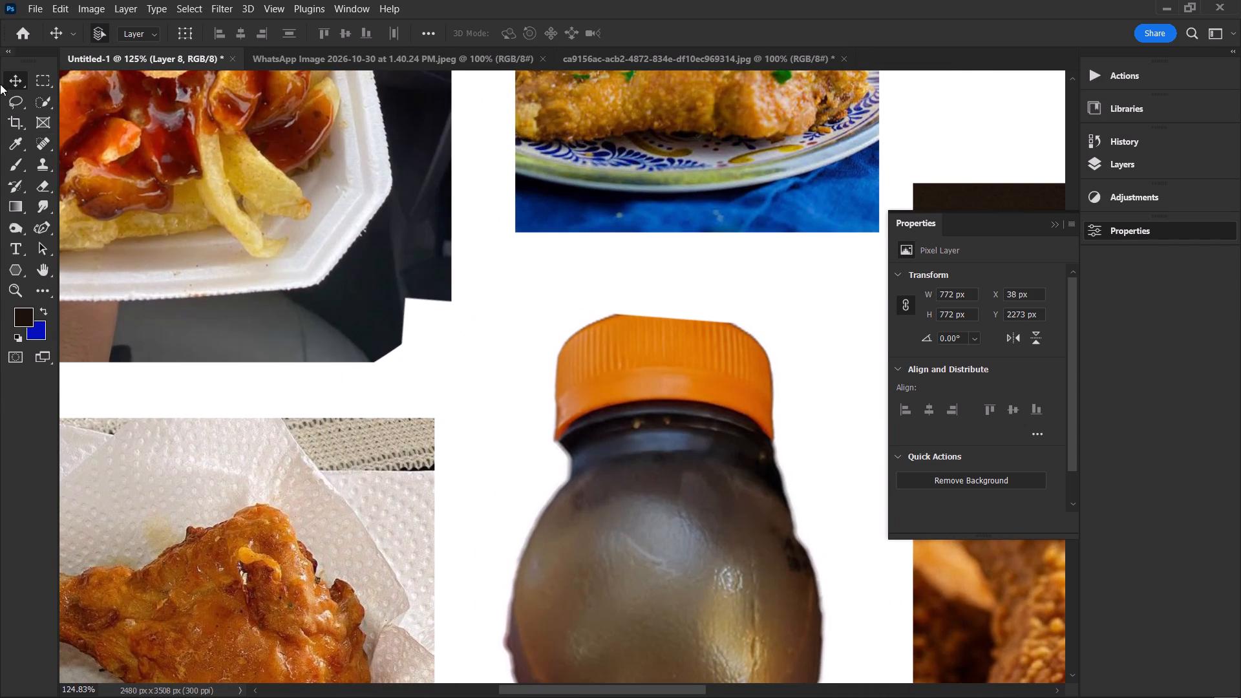
pyautogui.click(40, 99)
pyautogui.click(403, 304)
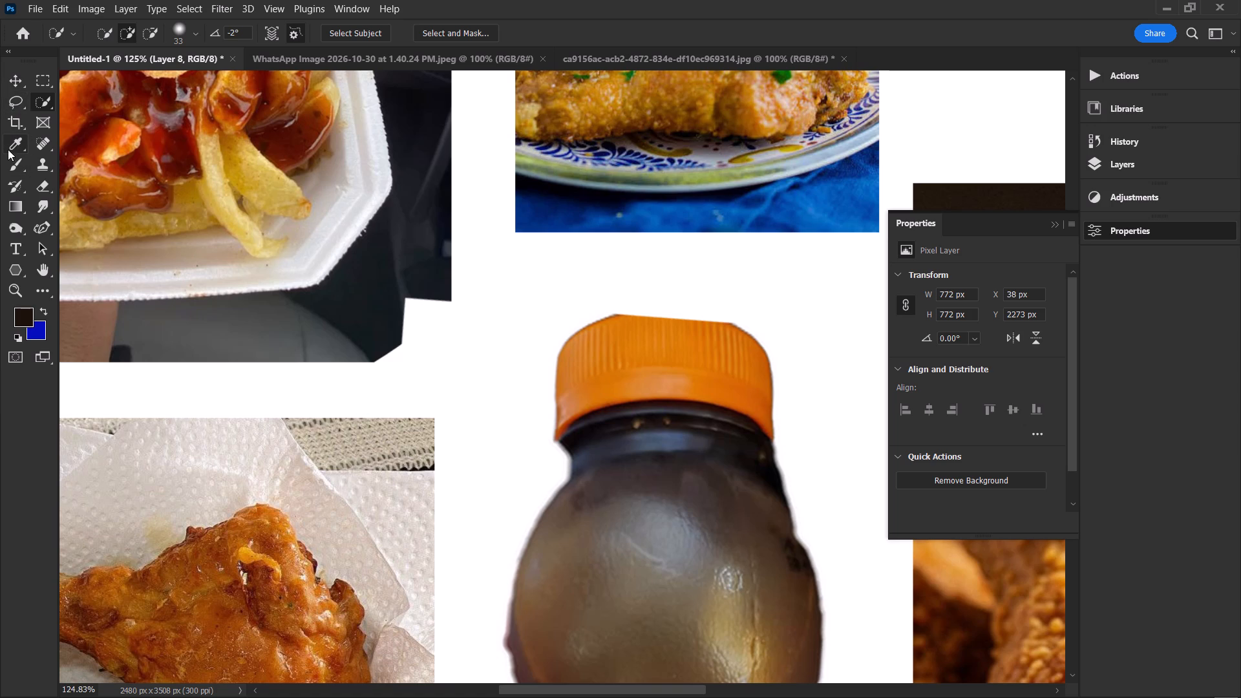
pyautogui.click(13, 91)
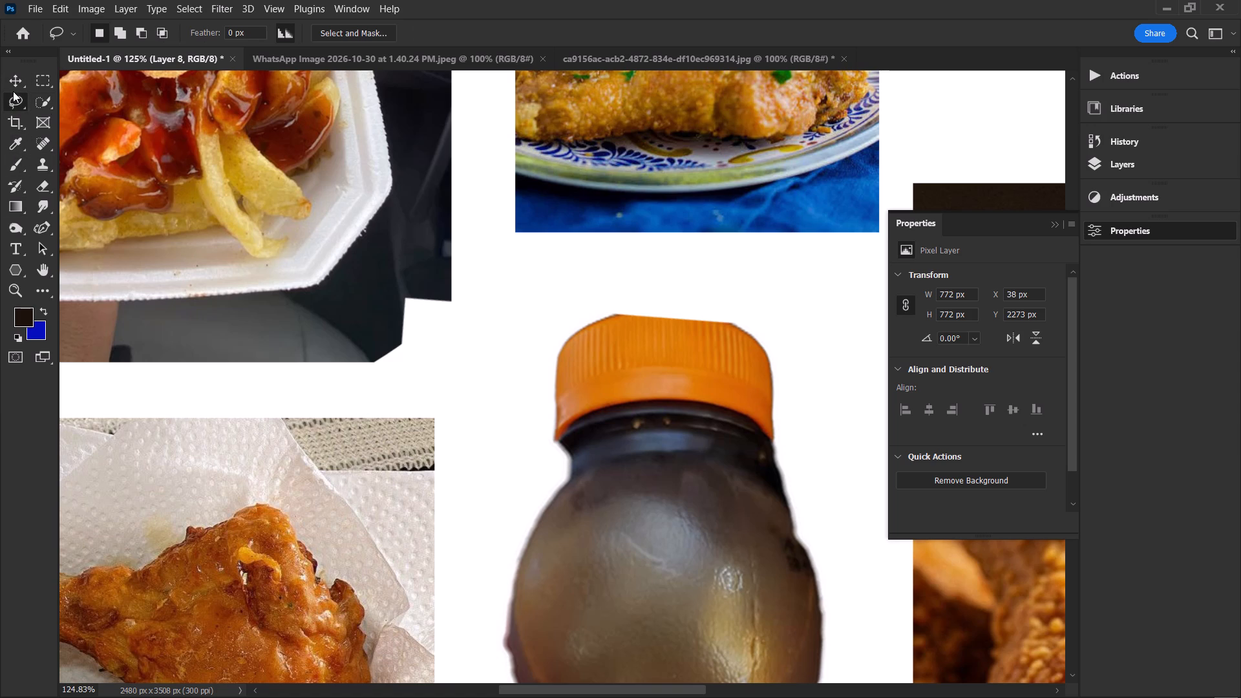
pyautogui.click(400, 343)
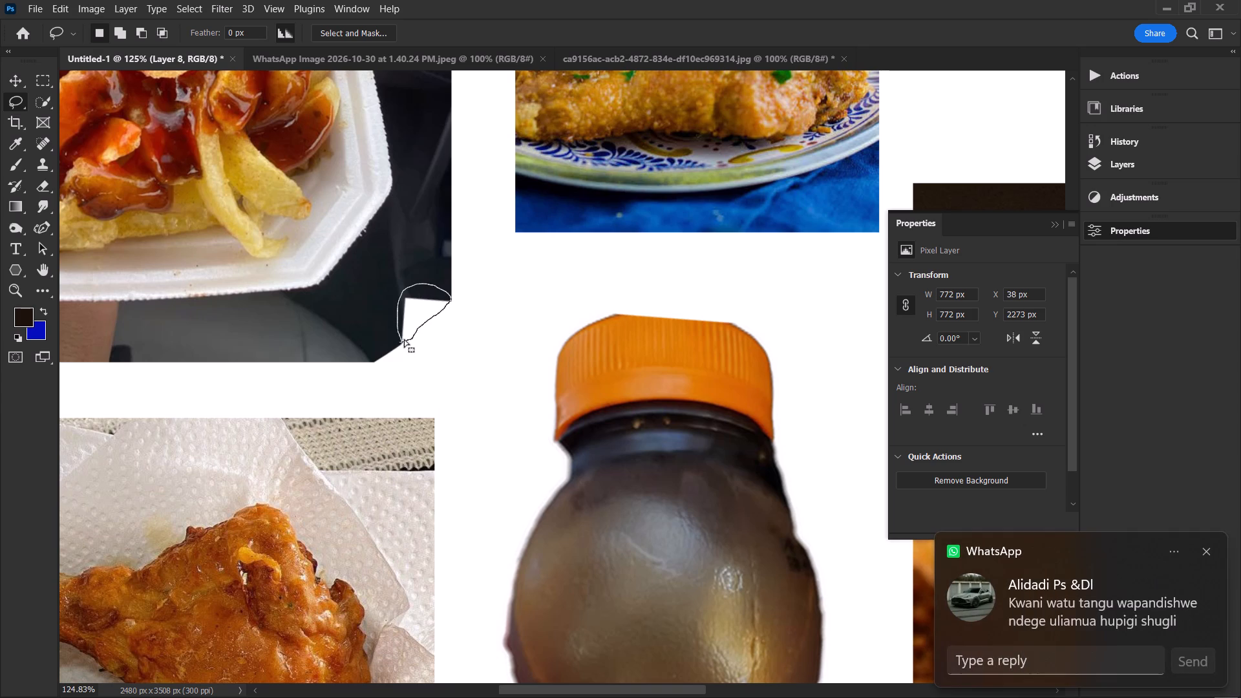
pyautogui.rightClick(426, 301)
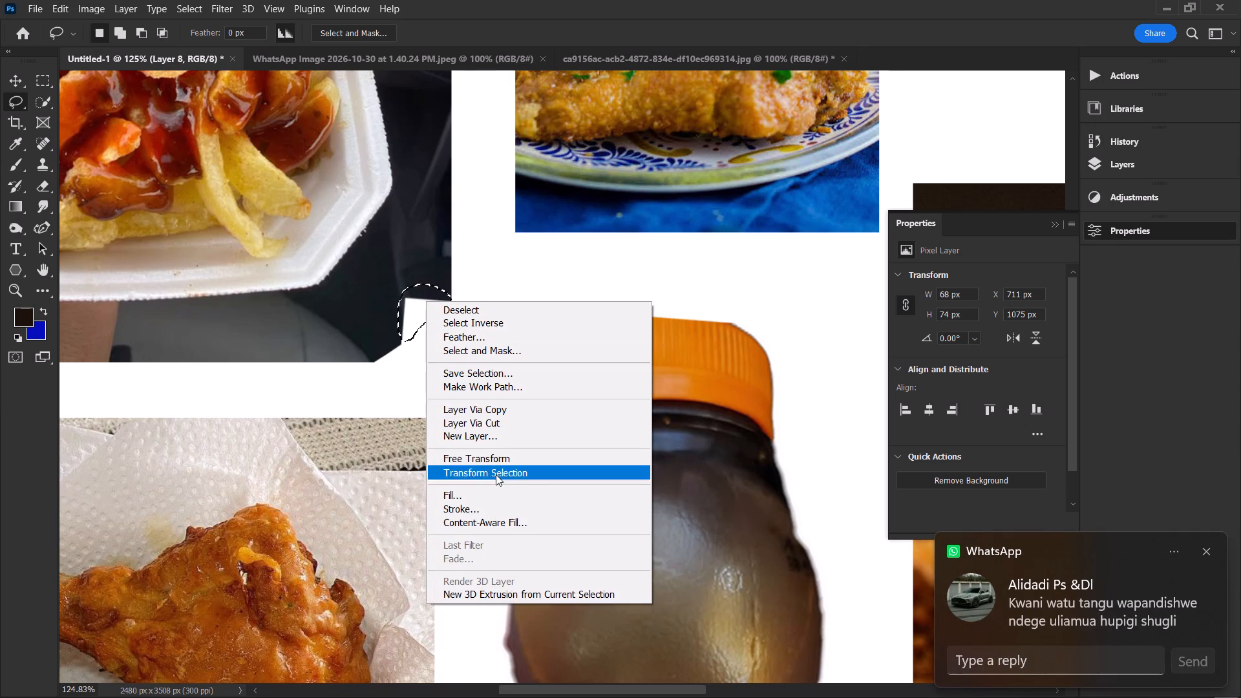
pyautogui.click(482, 498)
pyautogui.click(699, 155)
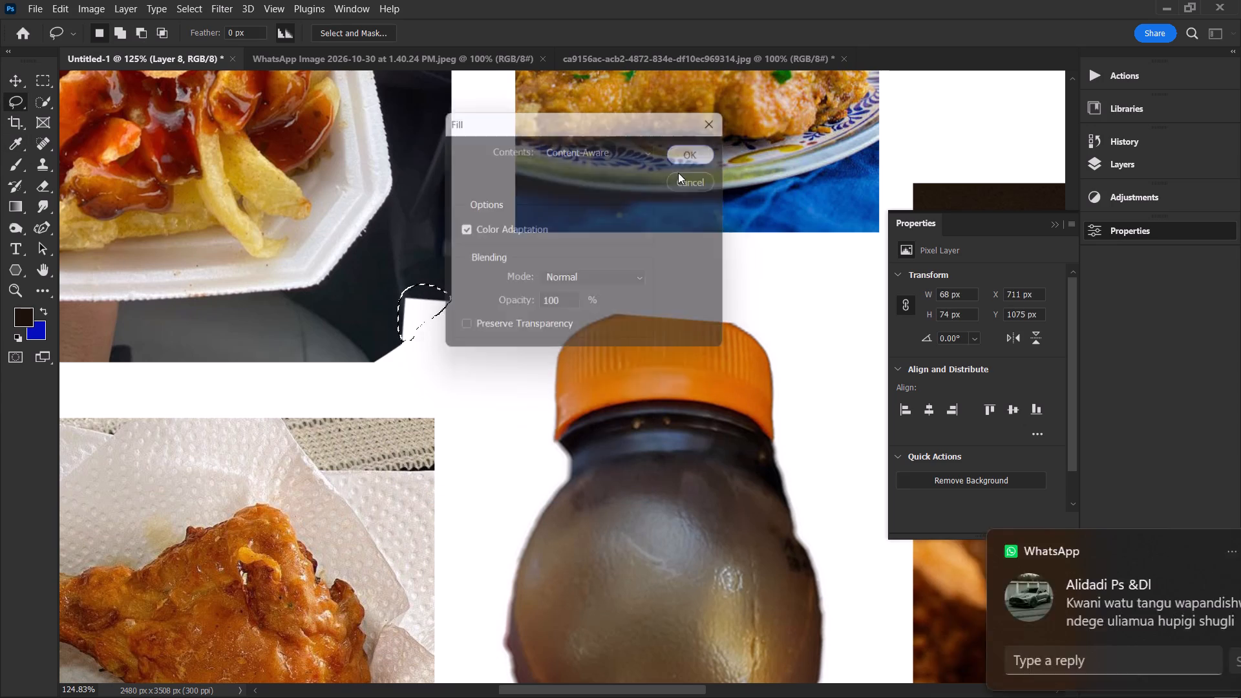
pyautogui.click(630, 277)
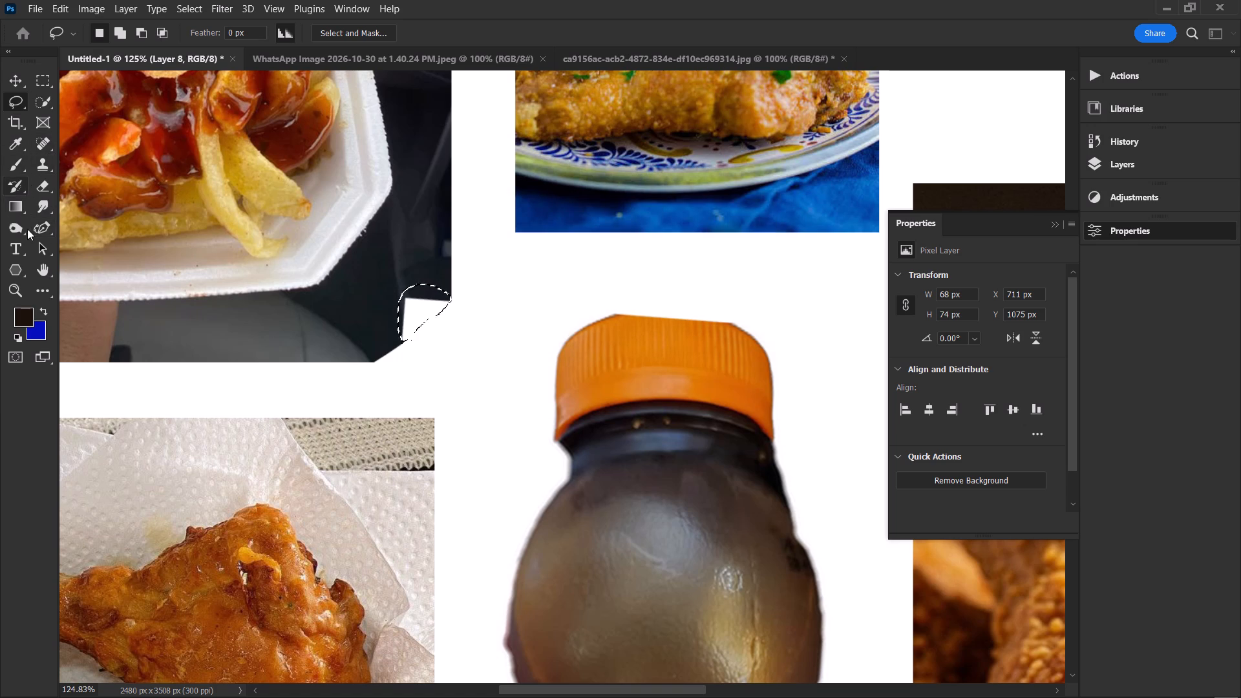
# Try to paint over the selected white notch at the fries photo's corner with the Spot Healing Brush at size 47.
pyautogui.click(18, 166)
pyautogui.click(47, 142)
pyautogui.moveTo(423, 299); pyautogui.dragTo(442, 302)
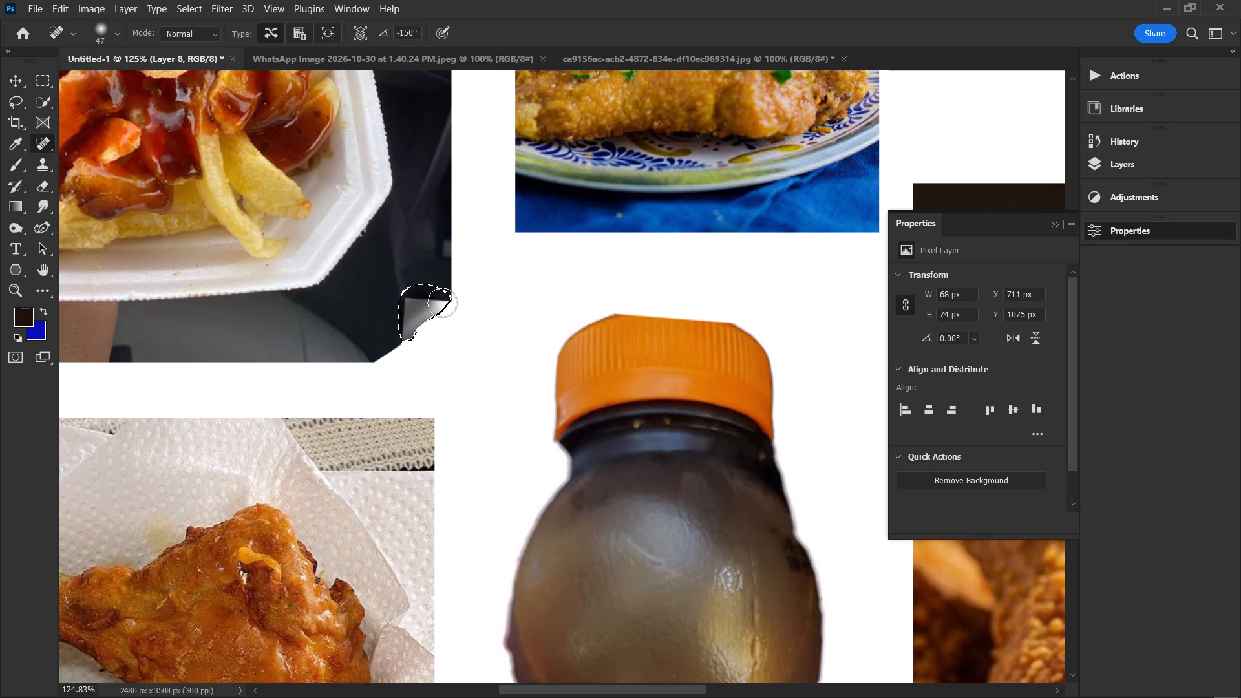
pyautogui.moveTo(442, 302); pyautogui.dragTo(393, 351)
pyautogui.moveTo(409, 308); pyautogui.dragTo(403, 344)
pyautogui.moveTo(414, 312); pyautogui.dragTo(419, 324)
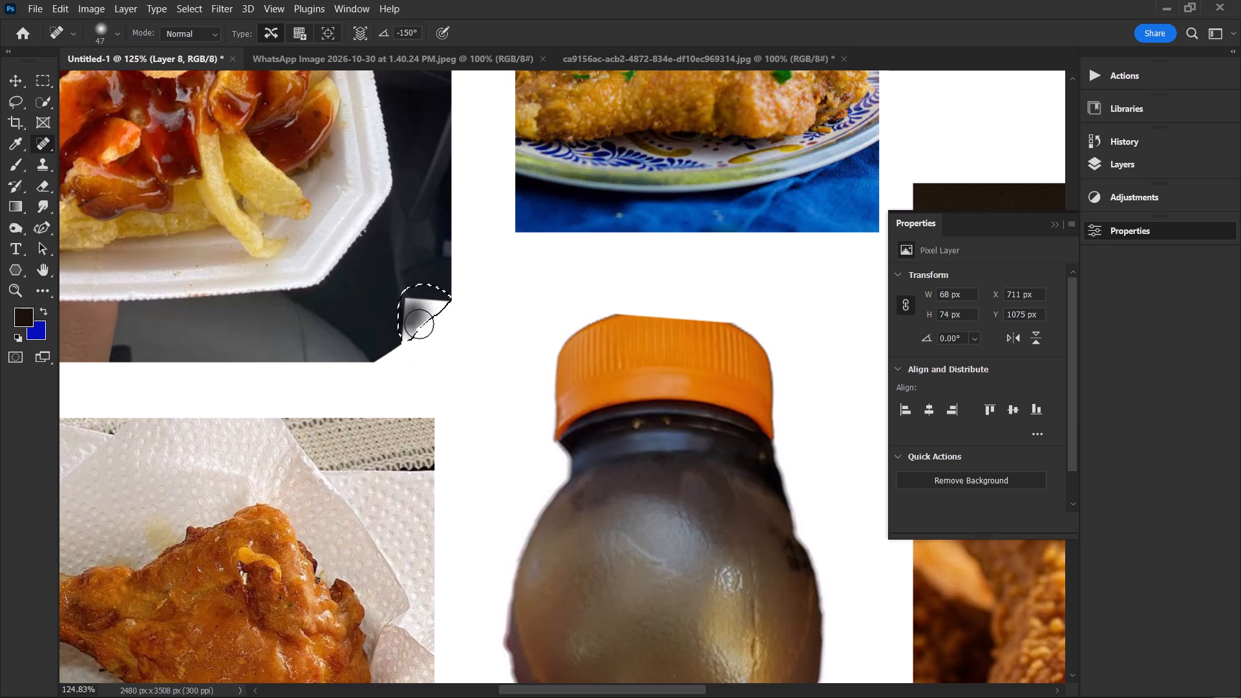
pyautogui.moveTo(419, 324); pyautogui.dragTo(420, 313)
# Stamp all visible layers into a new merged layer above the snacks text layer.
pyautogui.click(1148, 170)
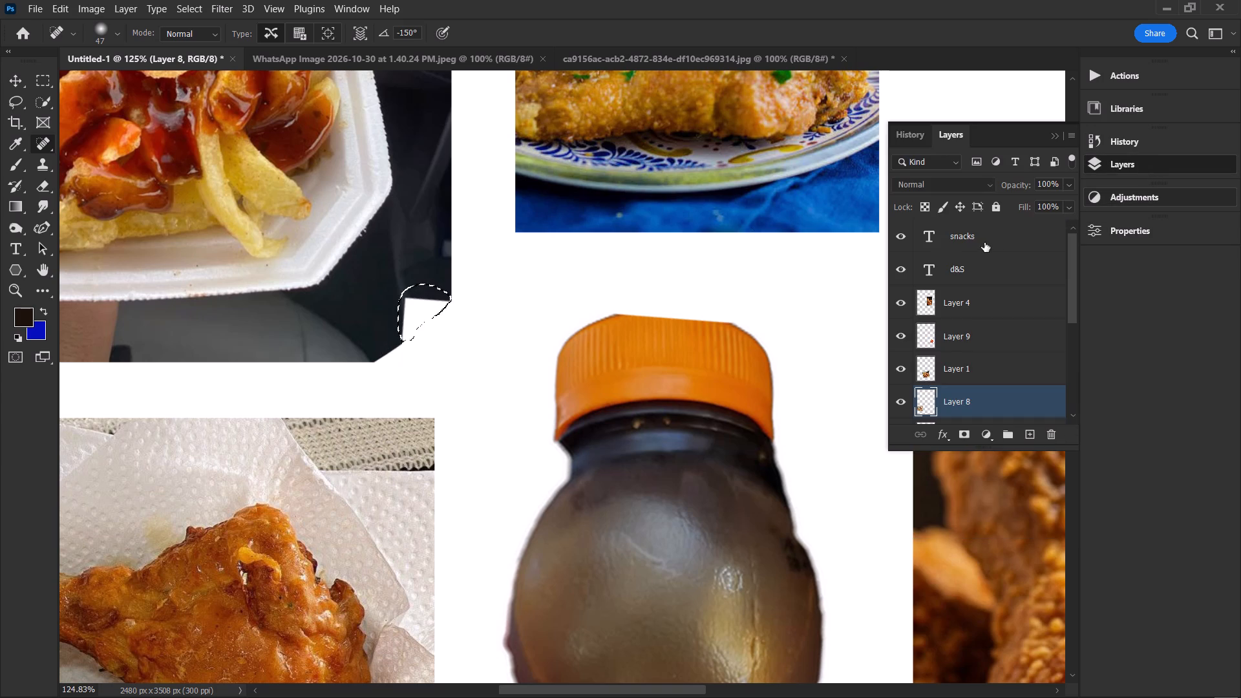
pyautogui.scroll(8, 962, 275)
pyautogui.click(986, 236)
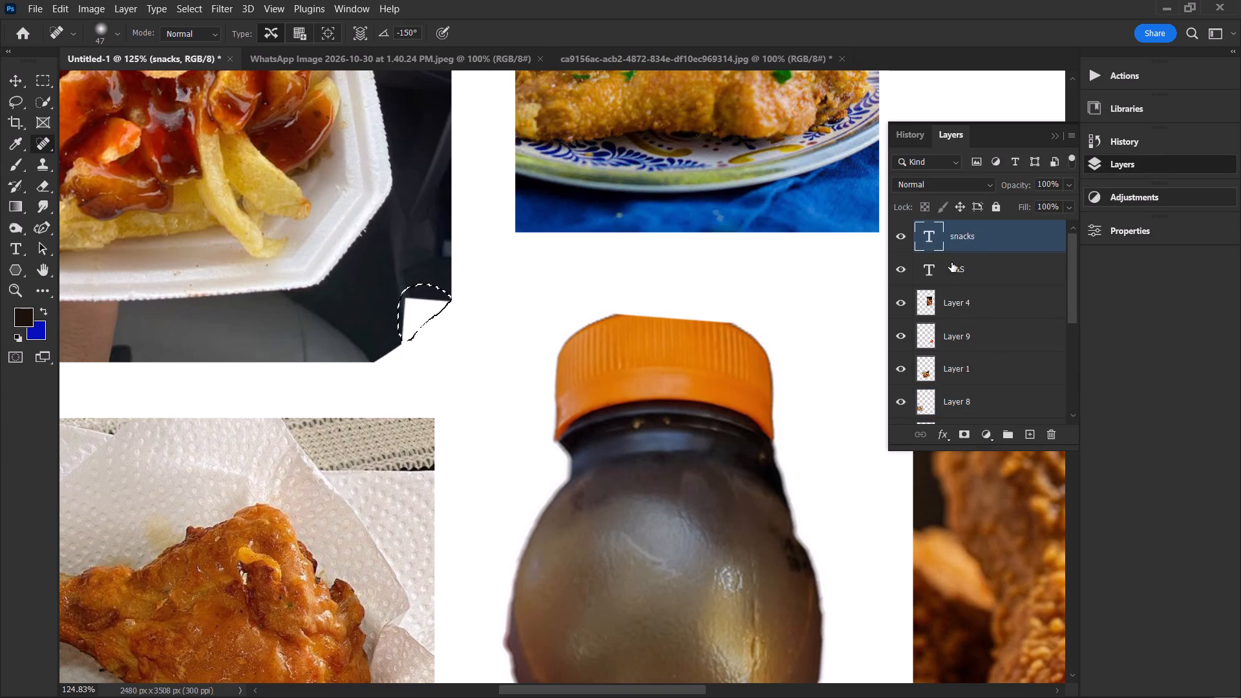
pyautogui.hotkey('ctrl', 'alt', 'shift', 'e')
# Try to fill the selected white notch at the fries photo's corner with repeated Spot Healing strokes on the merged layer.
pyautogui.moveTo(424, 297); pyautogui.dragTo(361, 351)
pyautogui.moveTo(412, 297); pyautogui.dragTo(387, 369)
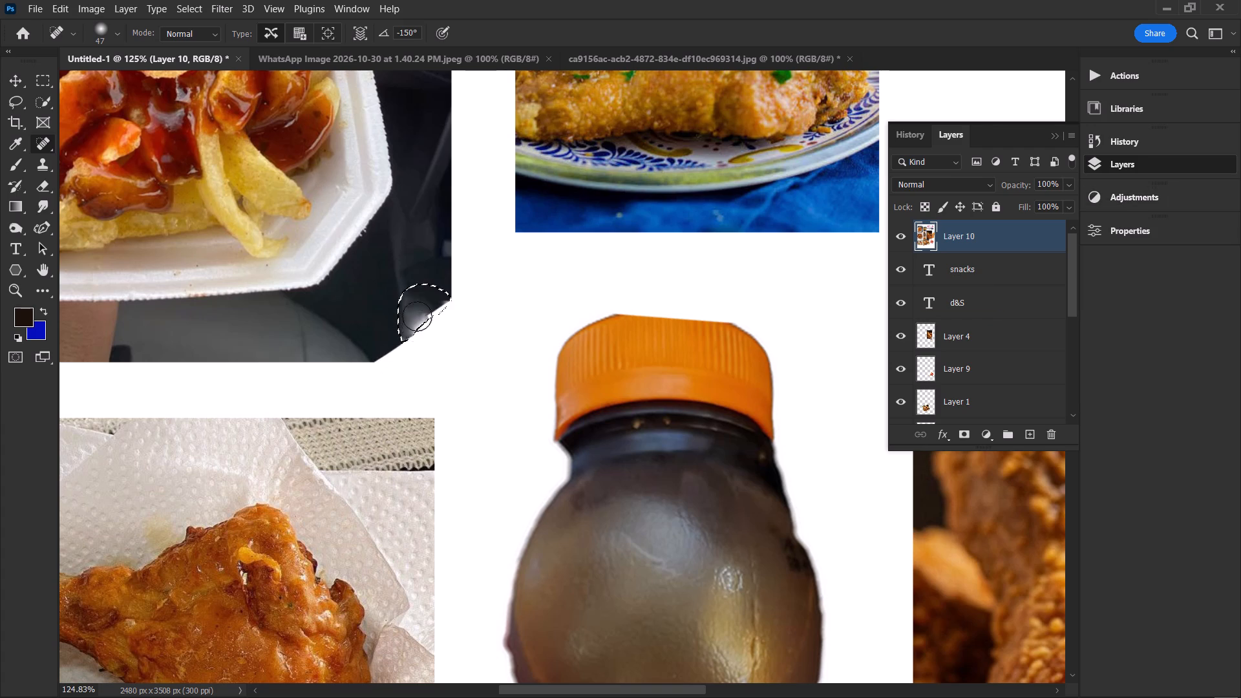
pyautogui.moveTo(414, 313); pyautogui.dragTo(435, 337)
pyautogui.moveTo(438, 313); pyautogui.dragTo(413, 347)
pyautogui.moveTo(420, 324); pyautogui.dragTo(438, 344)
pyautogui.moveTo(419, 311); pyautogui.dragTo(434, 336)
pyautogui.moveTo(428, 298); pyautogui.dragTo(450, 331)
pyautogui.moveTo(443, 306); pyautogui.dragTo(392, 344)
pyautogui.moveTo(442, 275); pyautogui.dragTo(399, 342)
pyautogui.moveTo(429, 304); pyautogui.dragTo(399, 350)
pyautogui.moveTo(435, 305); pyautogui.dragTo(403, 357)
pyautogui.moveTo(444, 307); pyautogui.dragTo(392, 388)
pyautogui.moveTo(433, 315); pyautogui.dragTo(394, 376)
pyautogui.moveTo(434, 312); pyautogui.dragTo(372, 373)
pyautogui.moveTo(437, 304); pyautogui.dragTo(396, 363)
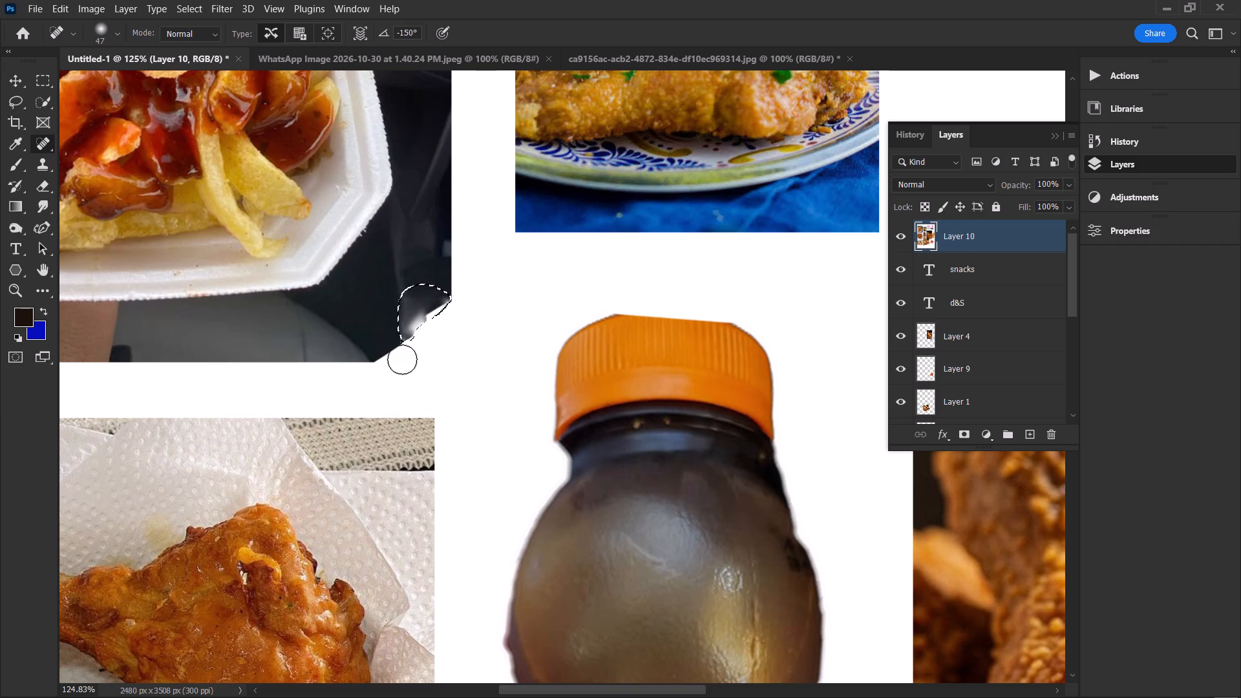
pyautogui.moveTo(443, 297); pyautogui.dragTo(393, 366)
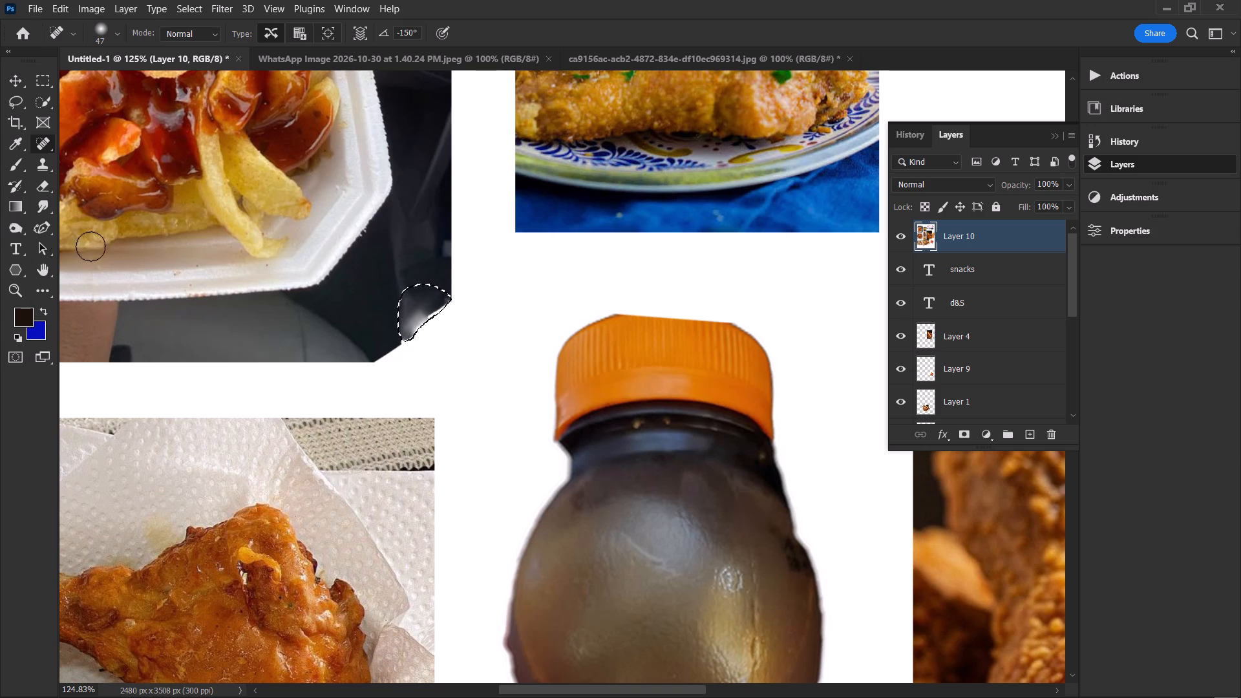
# Set the foreground colour to near-black #171c1f, sampled from the poster image.
pyautogui.click(29, 310)
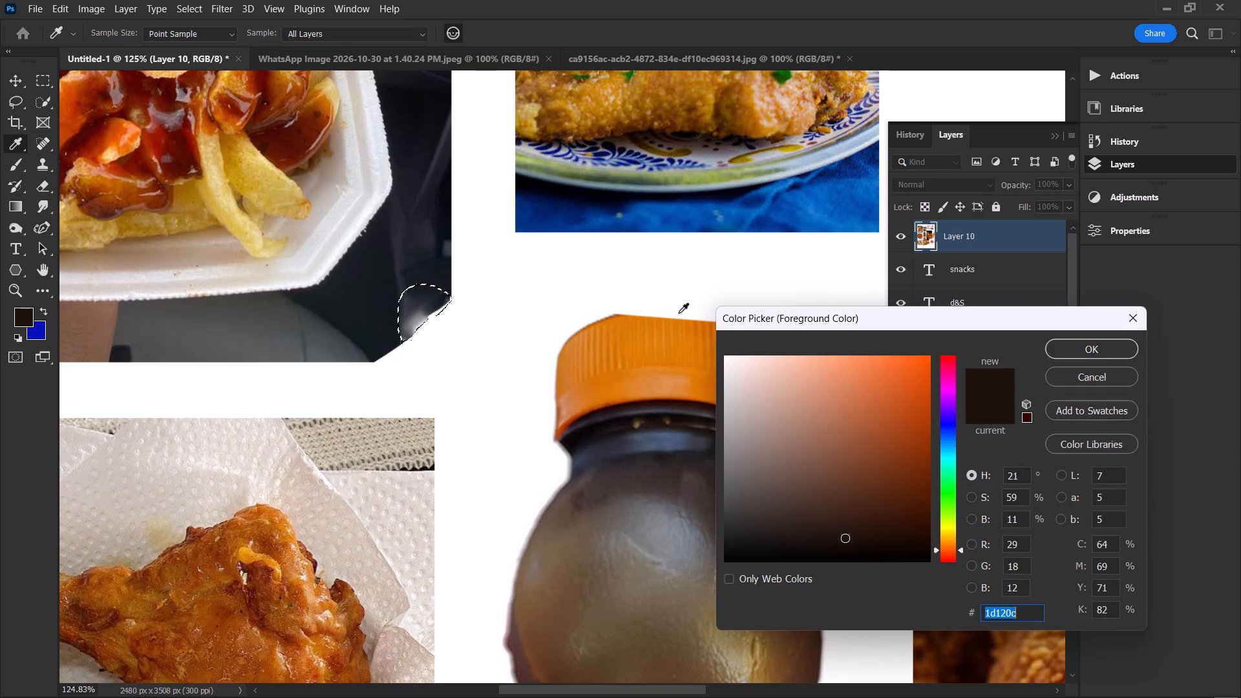
pyautogui.click(366, 271)
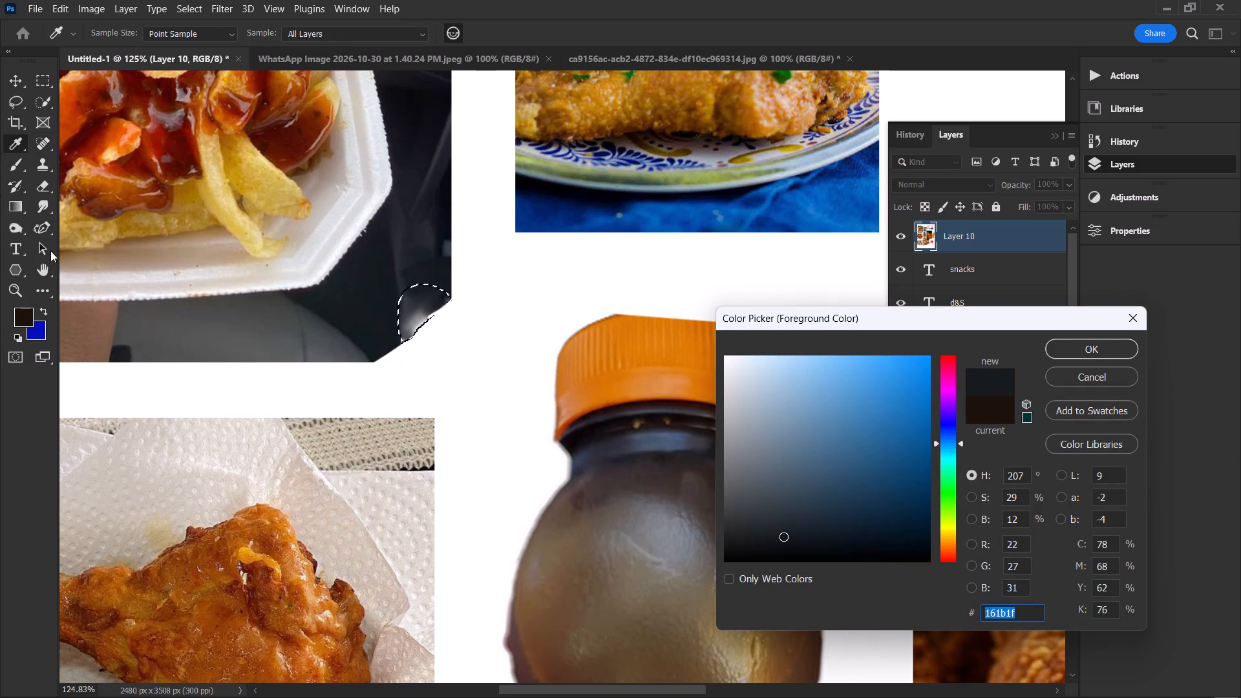
pyautogui.click(19, 163)
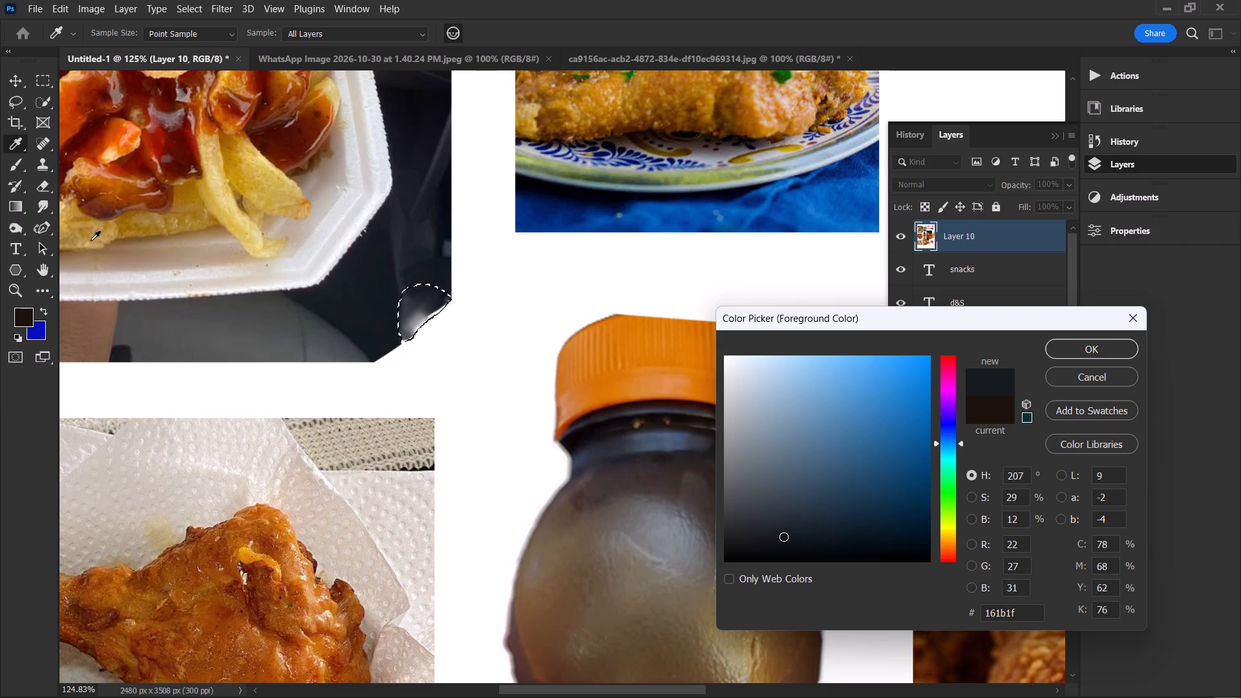
pyautogui.click(363, 262)
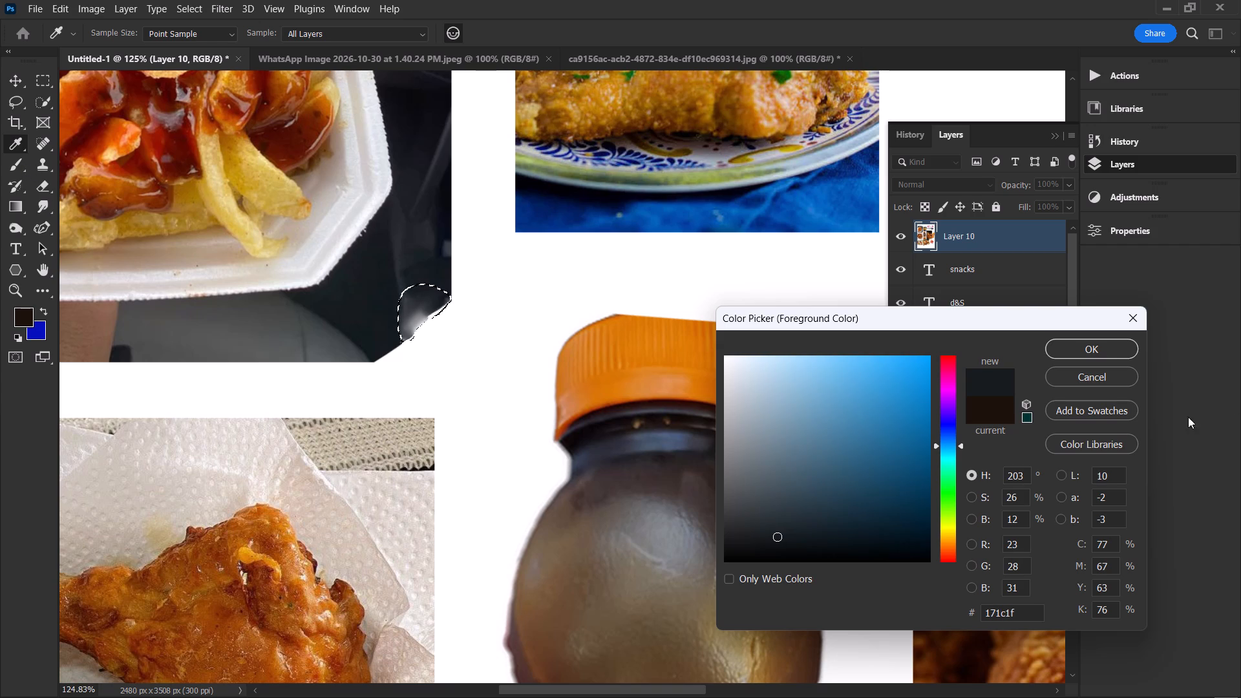
pyautogui.click(1099, 344)
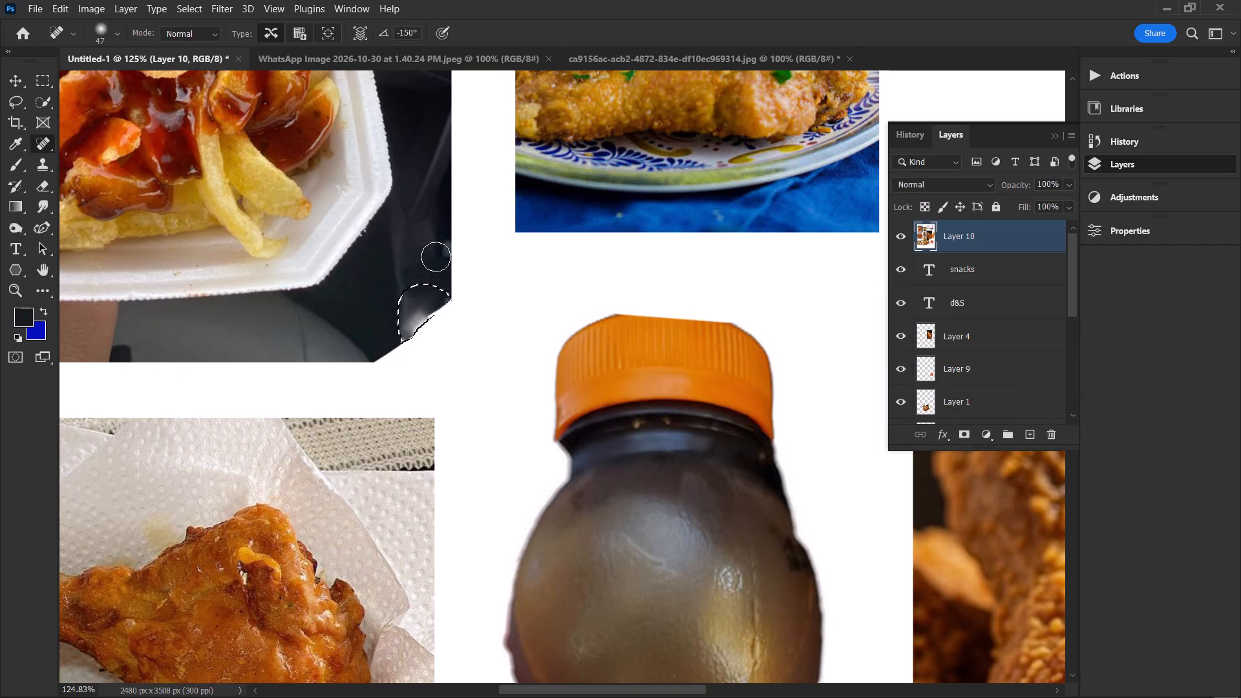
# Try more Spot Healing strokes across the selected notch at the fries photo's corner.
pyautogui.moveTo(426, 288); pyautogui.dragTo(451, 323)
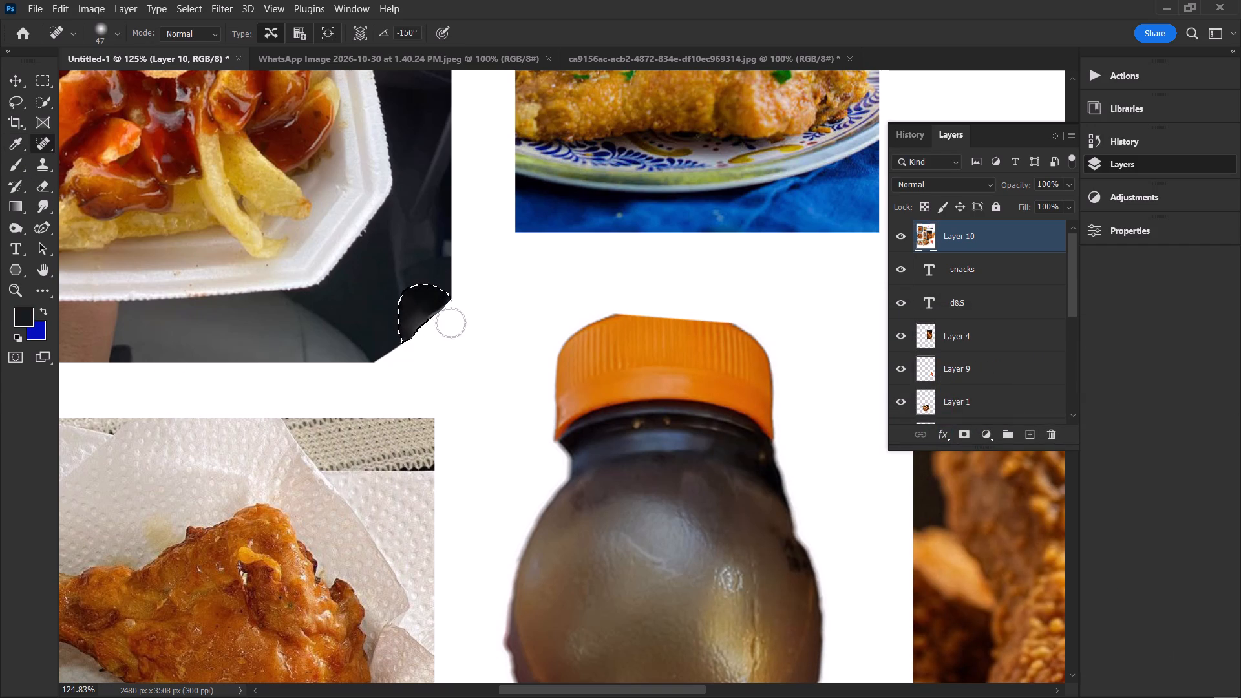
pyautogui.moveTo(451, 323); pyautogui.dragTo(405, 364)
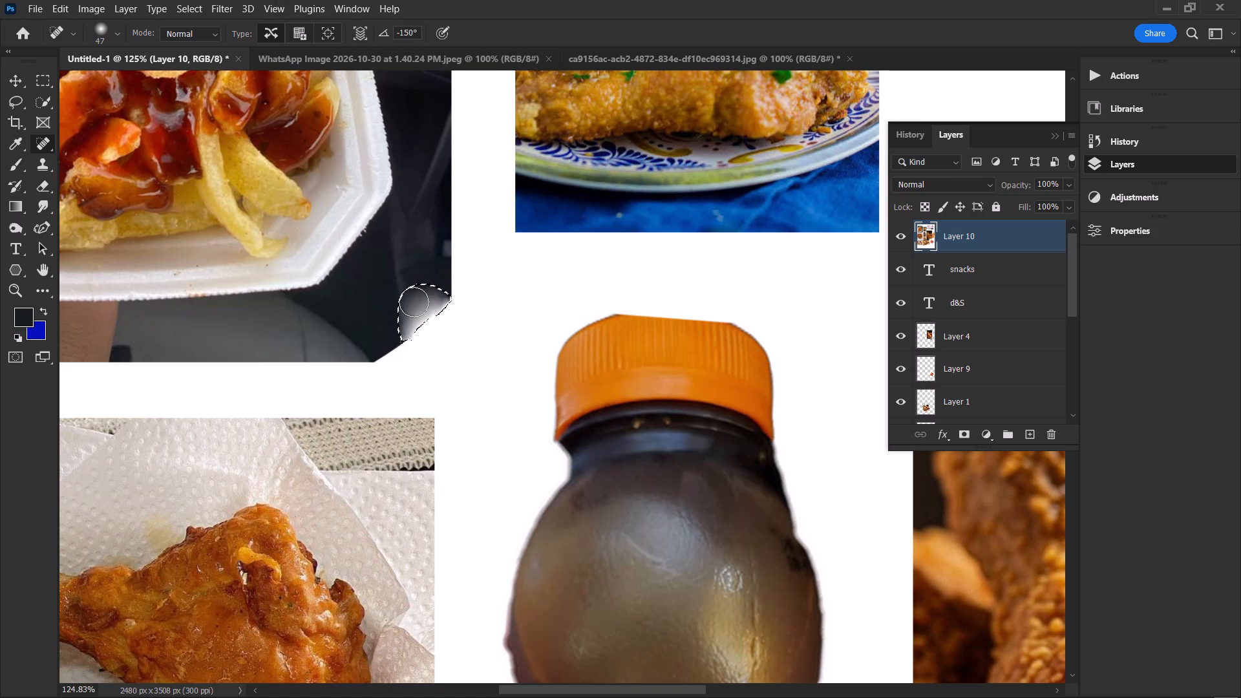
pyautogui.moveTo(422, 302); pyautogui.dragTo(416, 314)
# Paint the selected corner notch of the fries photo with the Brush tool in the near-black foreground colour, and deselect.
pyautogui.click(16, 169)
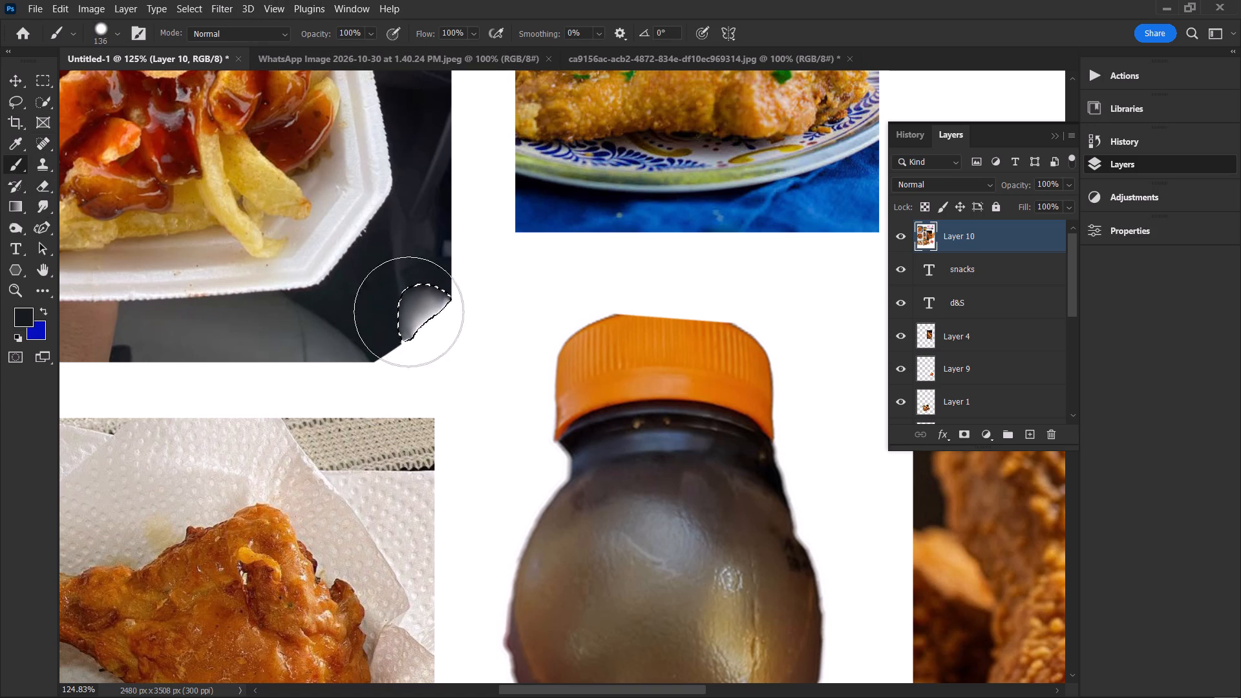
pyautogui.moveTo(421, 312); pyautogui.dragTo(419, 319)
pyautogui.hotkey('ctrl', 'd')
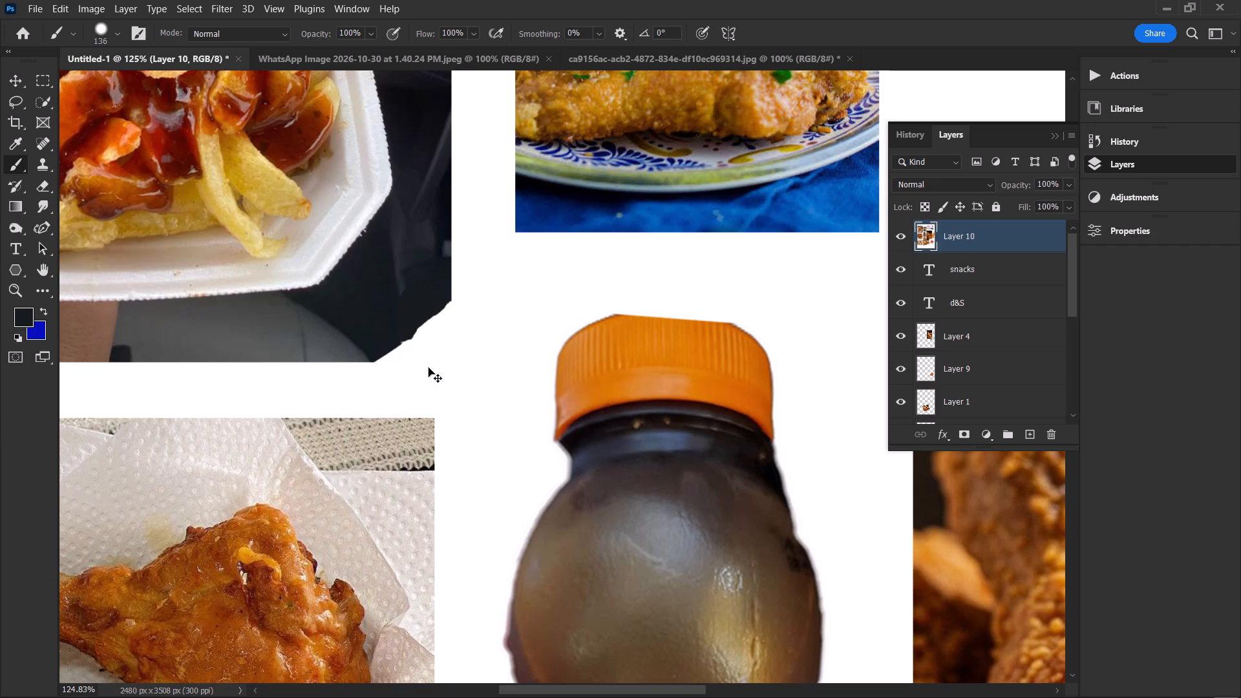
# Check the retouched poster at full-page view and close up, including the fried chicken photo.
pyautogui.hotkey('ctrl', 'space')
pyautogui.hotkey('ctrl', 'space')
pyautogui.hotkey('ctrl', 'space')
pyautogui.hotkey('ctrl', 'space')
pyautogui.hotkey('ctrl', 'space')
pyautogui.hotkey('ctrl', 'space')
pyautogui.hotkey('ctrl', 'space')
pyautogui.hotkey('ctrl', 'space')
pyautogui.hotkey('ctrl', 'space')
pyautogui.hotkey('ctrl', 'space')
pyautogui.hotkey('ctrl', 'space')
pyautogui.hotkey('ctrl', 'space')
pyautogui.hotkey('ctrl', 'space')
pyautogui.hotkey('ctrl', 'space')
pyautogui.hotkey('ctrl', 'space')
pyautogui.hotkey('ctrl', 'space')
pyautogui.hotkey('ctrl', 'space')
pyautogui.hotkey('ctrl', 'space')
pyautogui.hotkey('ctrl', 'space')
pyautogui.hotkey('ctrl', 'space')
pyautogui.keyDown('ctrl'); pyautogui.moveTo(506, 312); pyautogui.dragTo(414, 480); pyautogui.keyUp('ctrl')
pyautogui.keyDown('ctrl'); pyautogui.moveTo(522, 366); pyautogui.dragTo(514, 372); pyautogui.keyUp('ctrl')
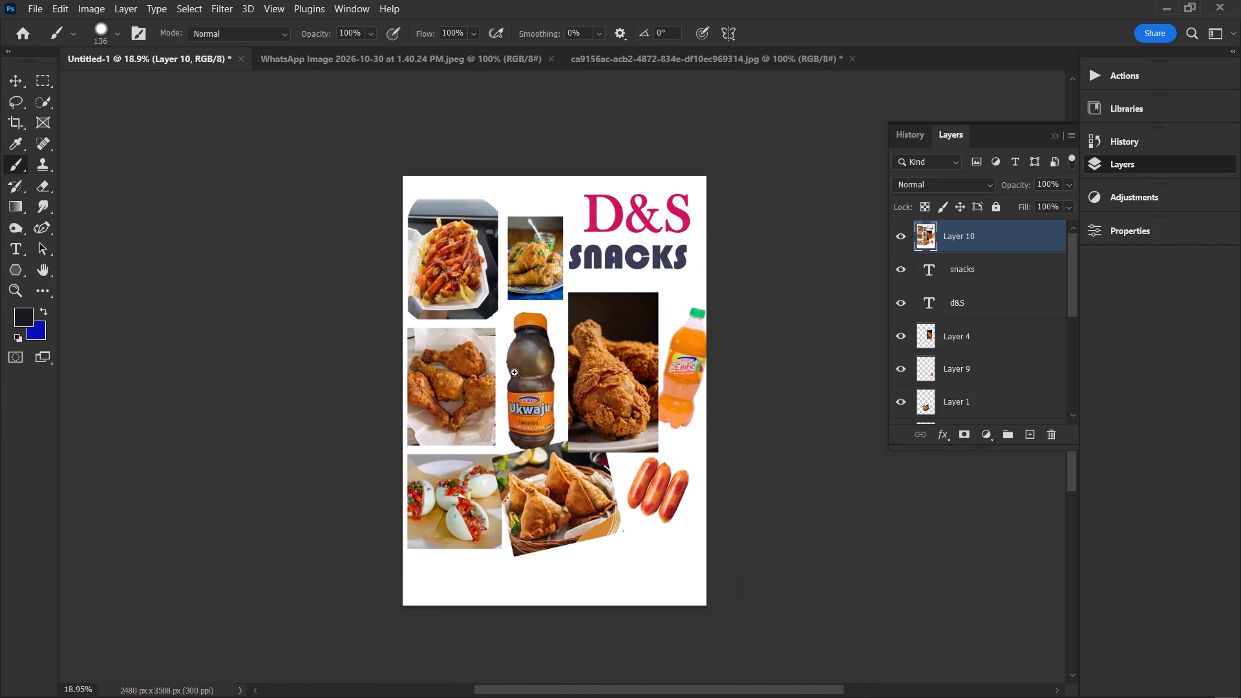
pyautogui.keyDown('ctrl'); pyautogui.moveTo(514, 372); pyautogui.dragTo(496, 397); pyautogui.keyUp('ctrl')
pyautogui.moveTo(565, 358); pyautogui.dragTo(484, 284)
pyautogui.keyDown('ctrl'); pyautogui.moveTo(485, 308); pyautogui.dragTo(553, 358); pyautogui.keyUp('ctrl')
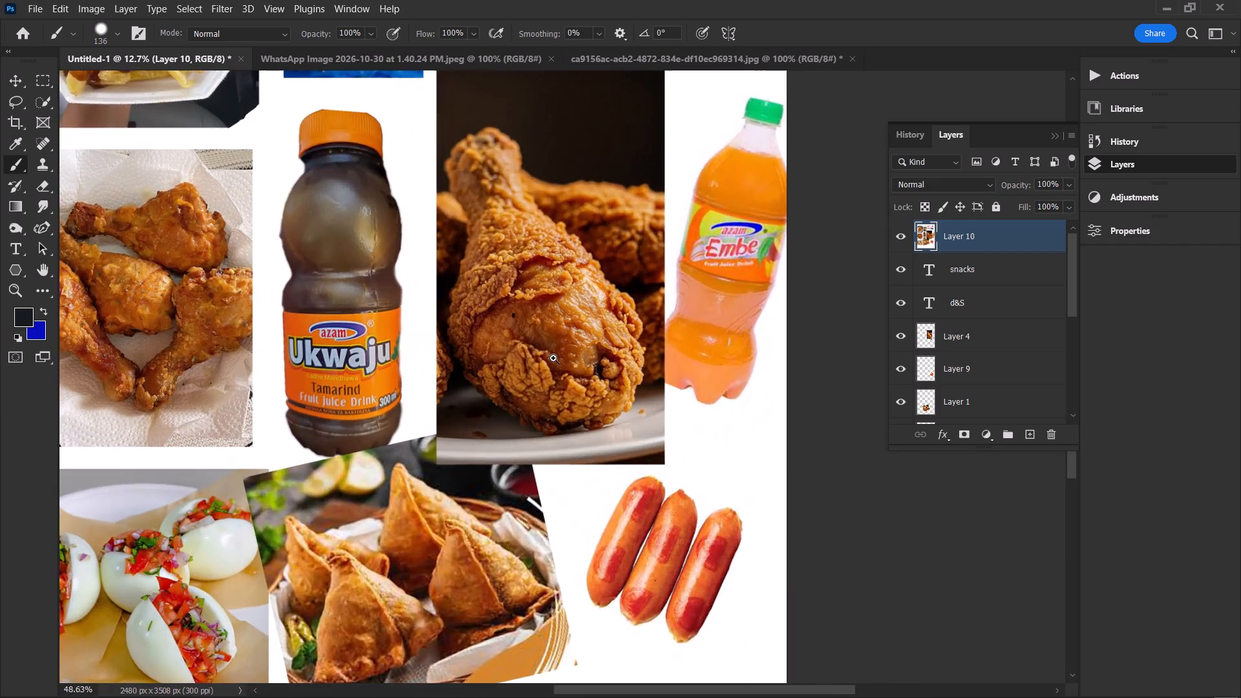
pyautogui.keyDown('ctrl'); pyautogui.moveTo(553, 358); pyautogui.dragTo(647, 412); pyautogui.keyUp('ctrl')
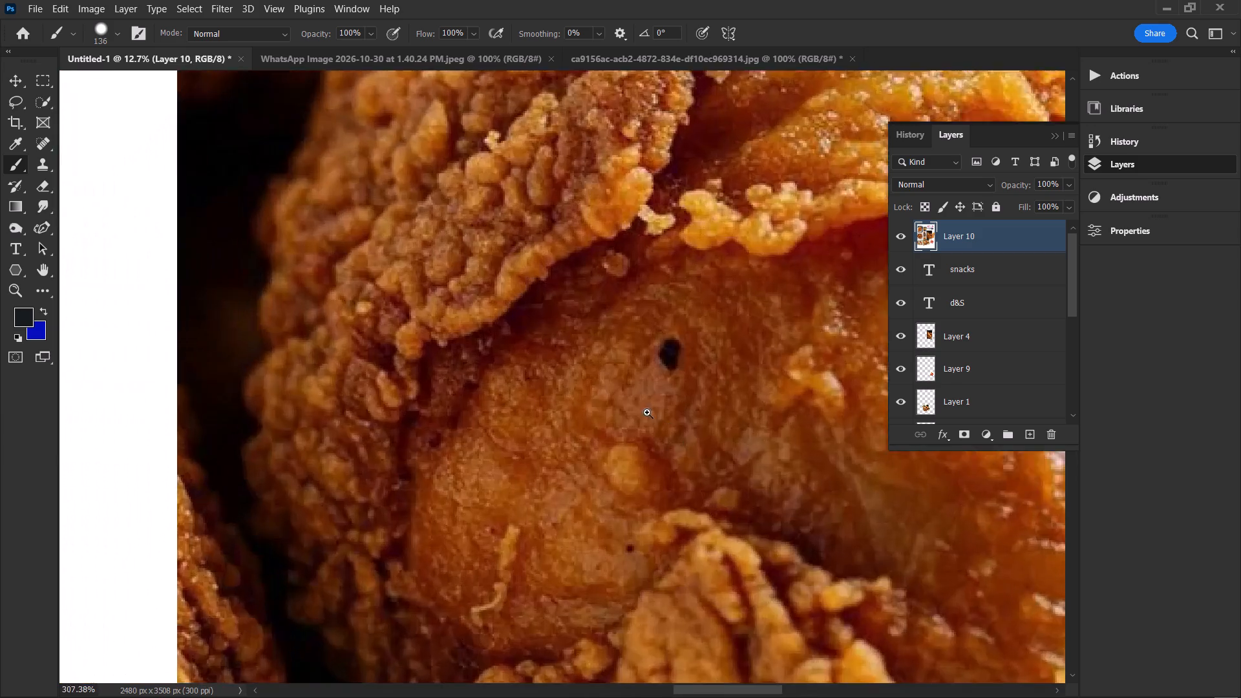
pyautogui.keyDown('ctrl'); pyautogui.moveTo(647, 412); pyautogui.dragTo(517, 461); pyautogui.keyUp('ctrl')
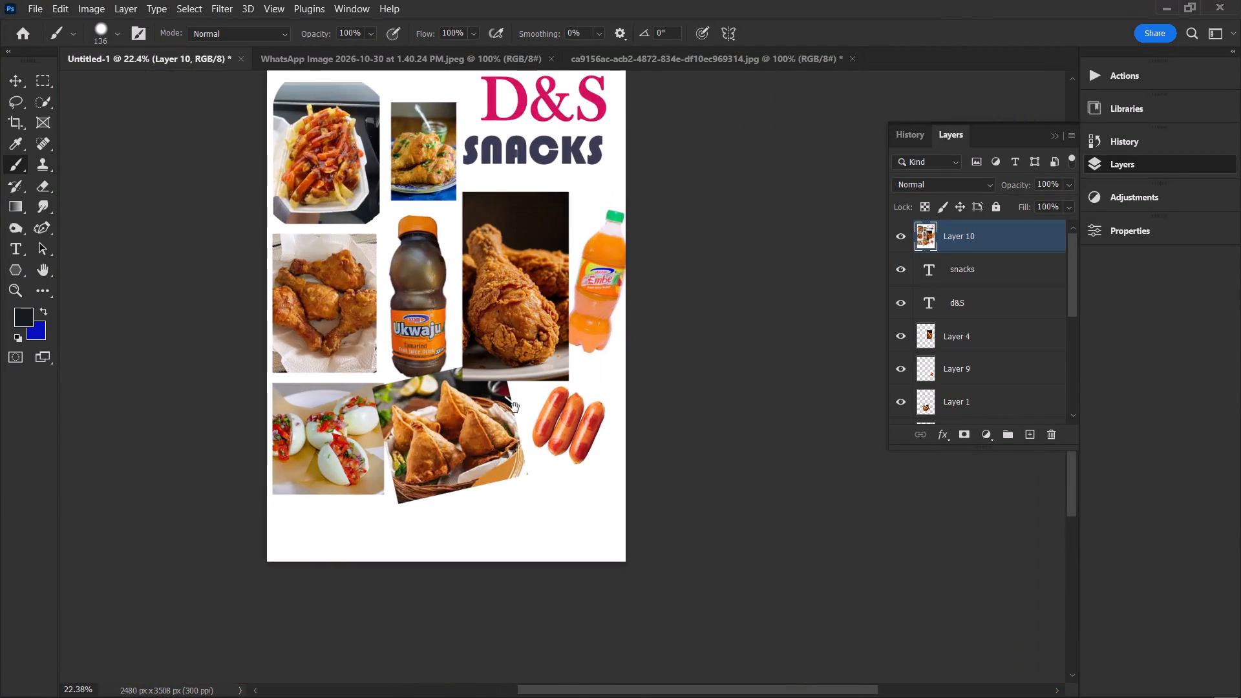
pyautogui.moveTo(520, 381); pyautogui.dragTo(555, 293)
pyautogui.keyDown('ctrl'); pyautogui.moveTo(515, 315); pyautogui.dragTo(480, 406); pyautogui.keyUp('ctrl')
pyautogui.moveTo(528, 309); pyautogui.dragTo(535, 278)
pyautogui.keyDown('ctrl'); pyautogui.moveTo(522, 337); pyautogui.dragTo(536, 354); pyautogui.keyUp('ctrl')
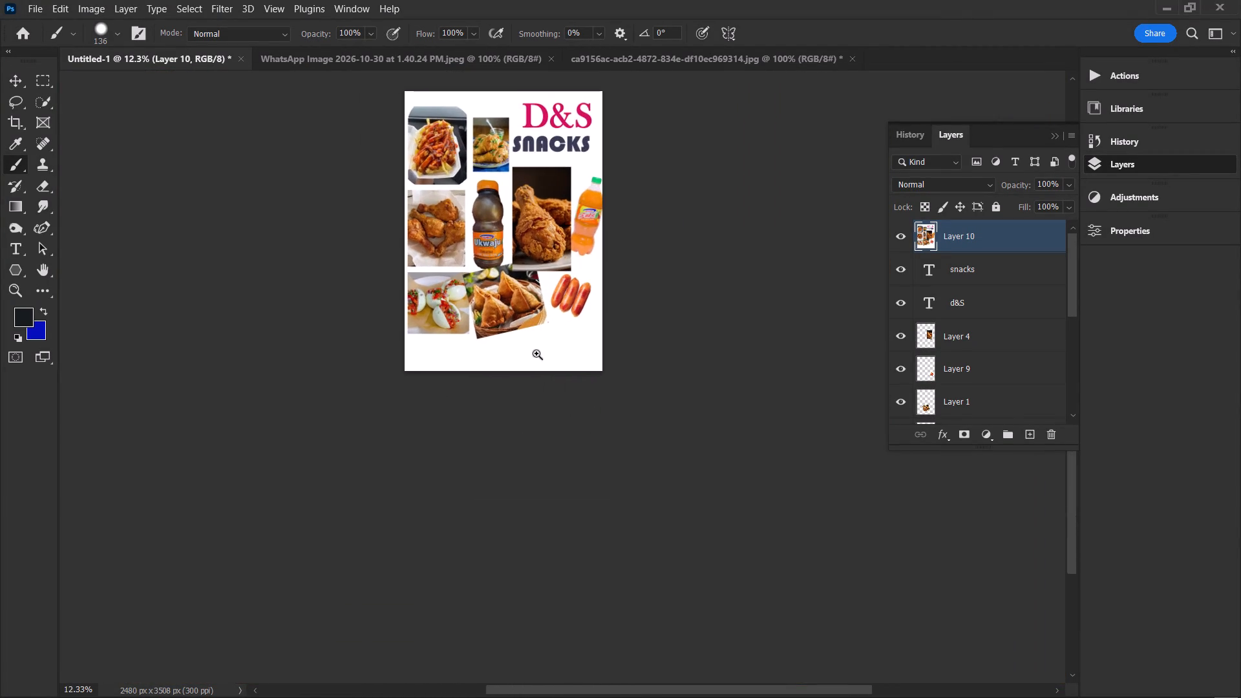
pyautogui.keyDown('ctrl'); pyautogui.moveTo(536, 354); pyautogui.dragTo(525, 392); pyautogui.keyUp('ctrl')
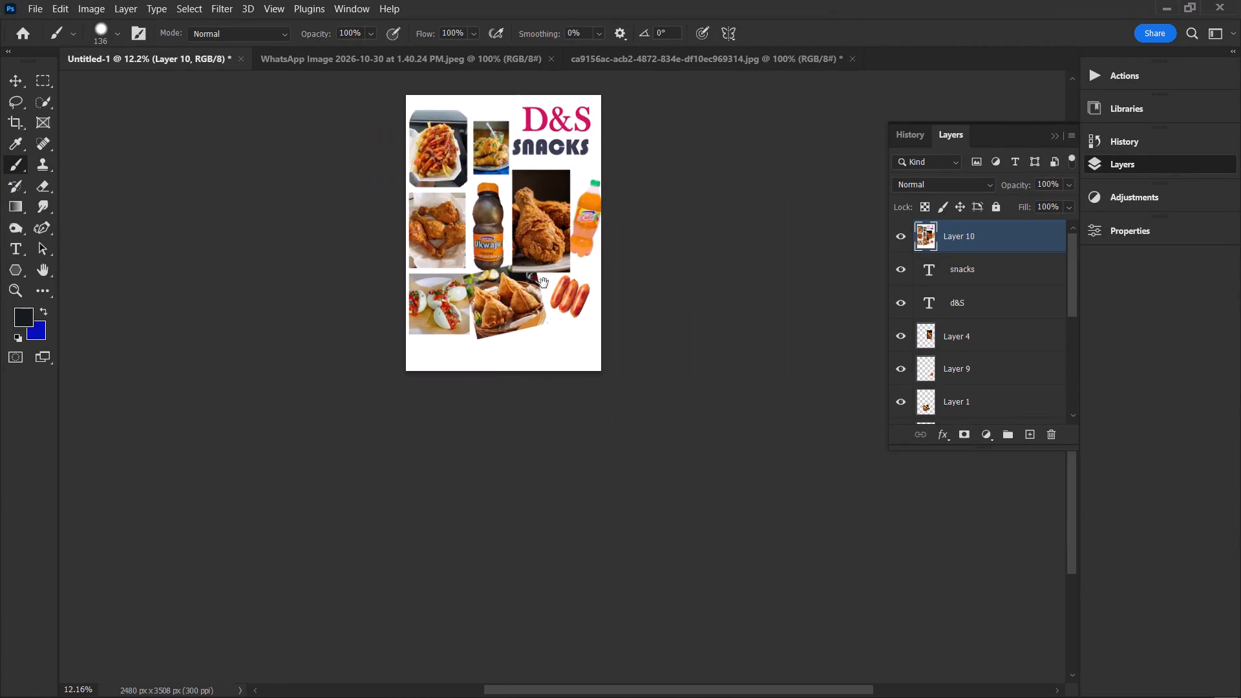
pyautogui.moveTo(542, 295); pyautogui.dragTo(482, 470)
pyautogui.keyDown('ctrl'); pyautogui.moveTo(483, 460); pyautogui.dragTo(519, 461); pyautogui.keyUp('ctrl')
pyautogui.moveTo(501, 355); pyautogui.dragTo(552, 388)
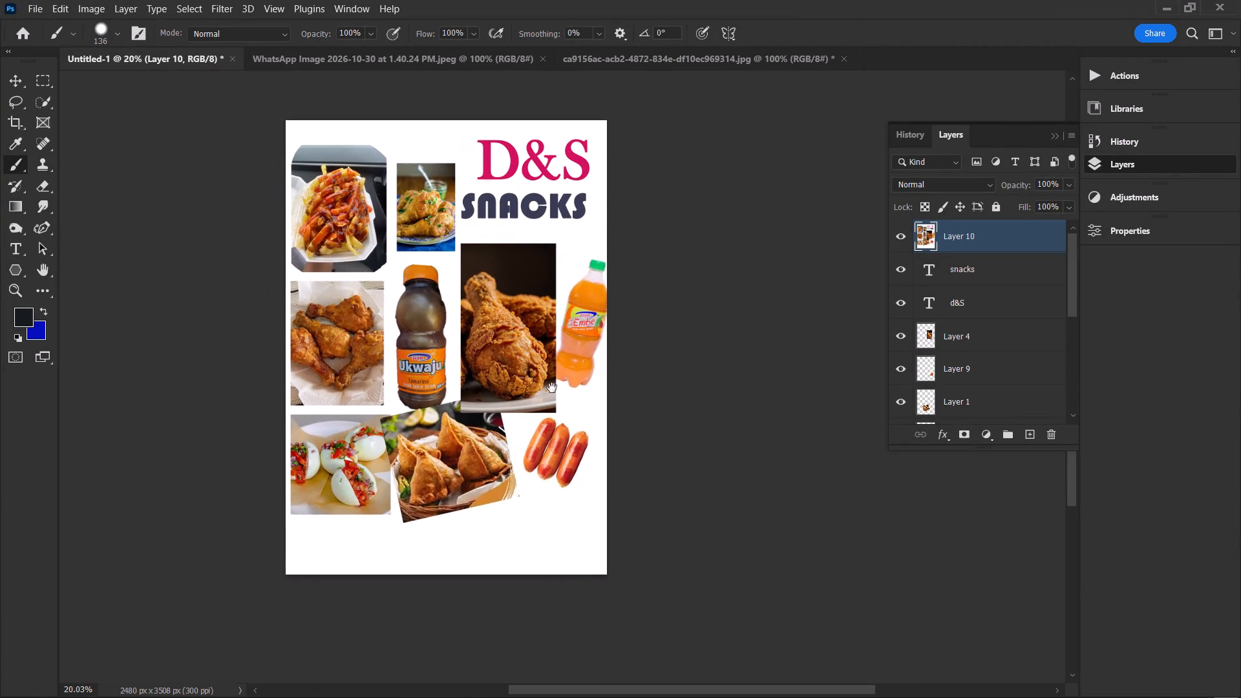
pyautogui.moveTo(552, 388); pyautogui.dragTo(537, 367)
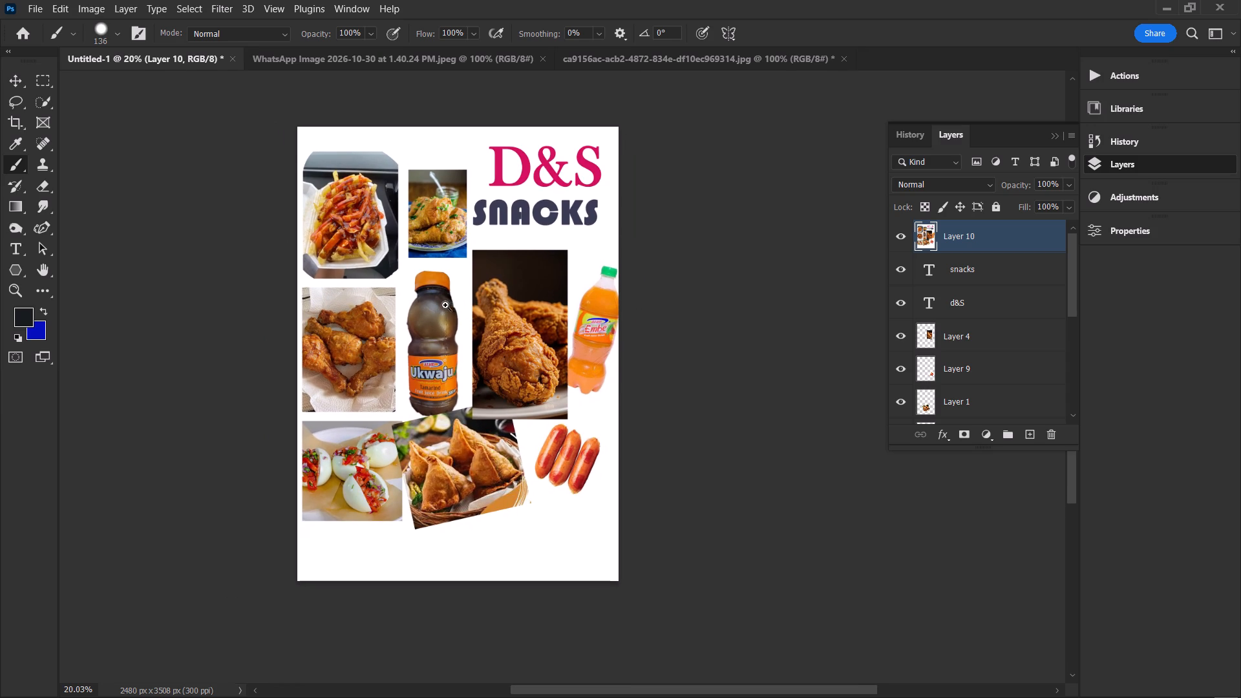
pyautogui.keyDown('ctrl'); pyautogui.moveTo(461, 304); pyautogui.dragTo(482, 323); pyautogui.keyUp('ctrl')
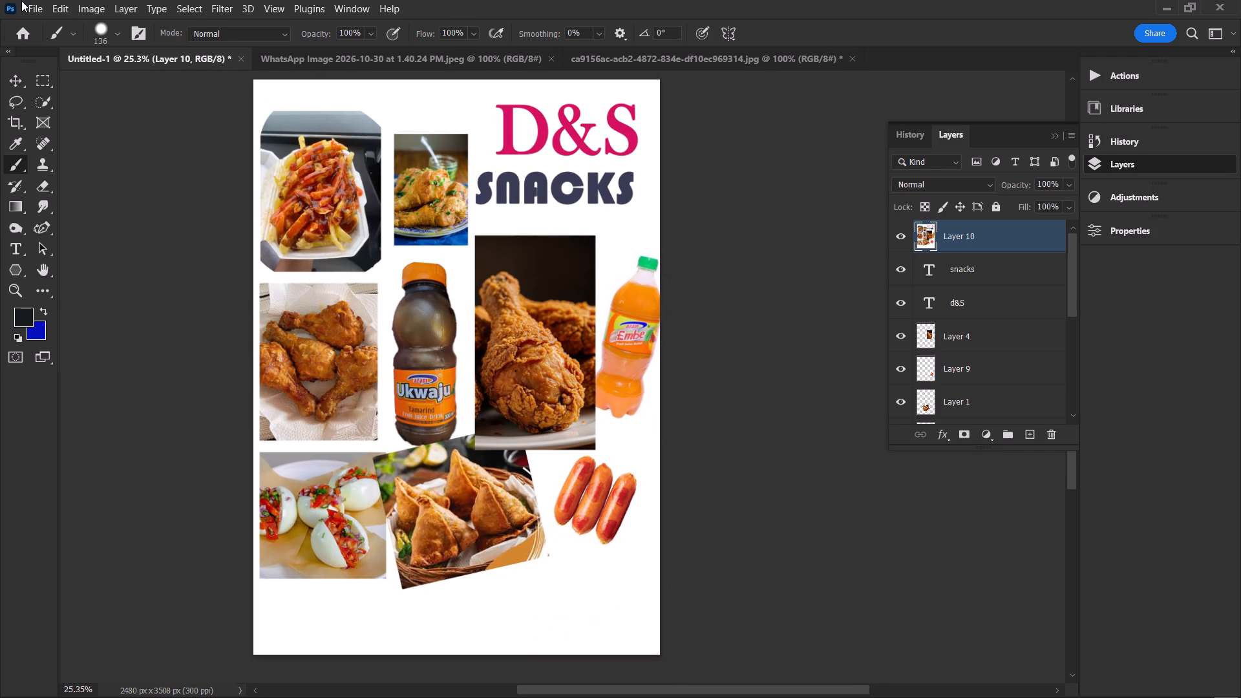
# Export the poster as a JPG named poster into the Downloads folder.
pyautogui.hotkey('ctrl', 'F3')
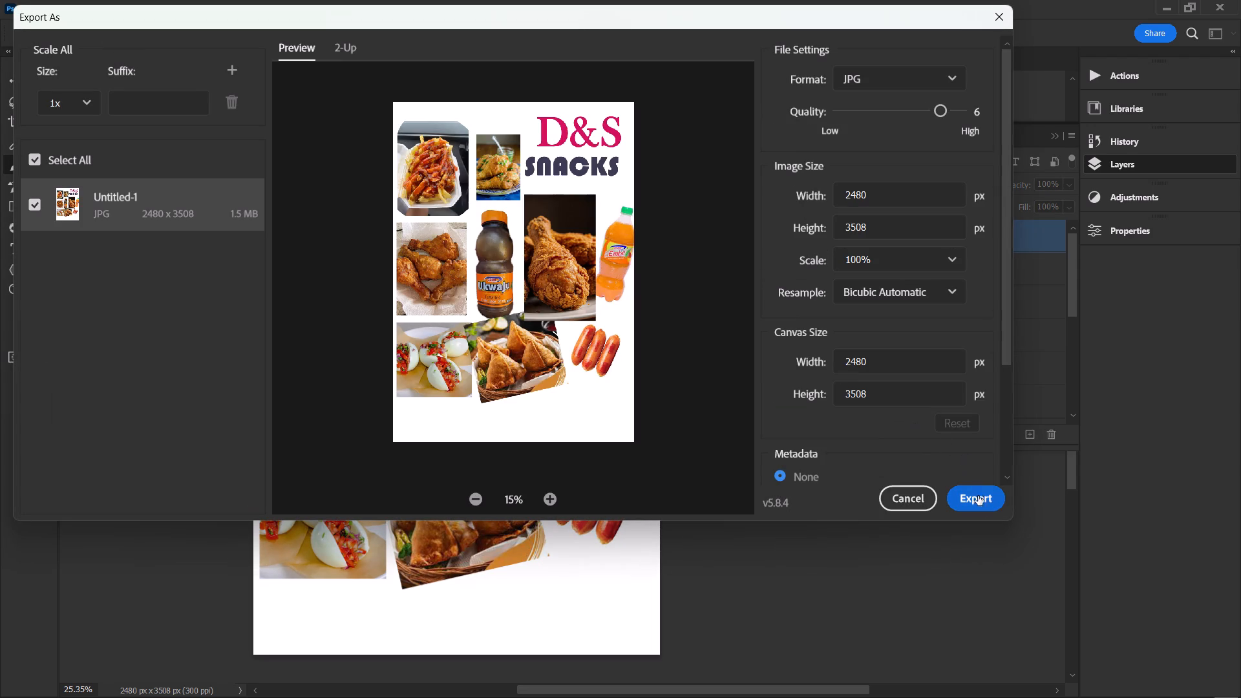
pyautogui.click(983, 495)
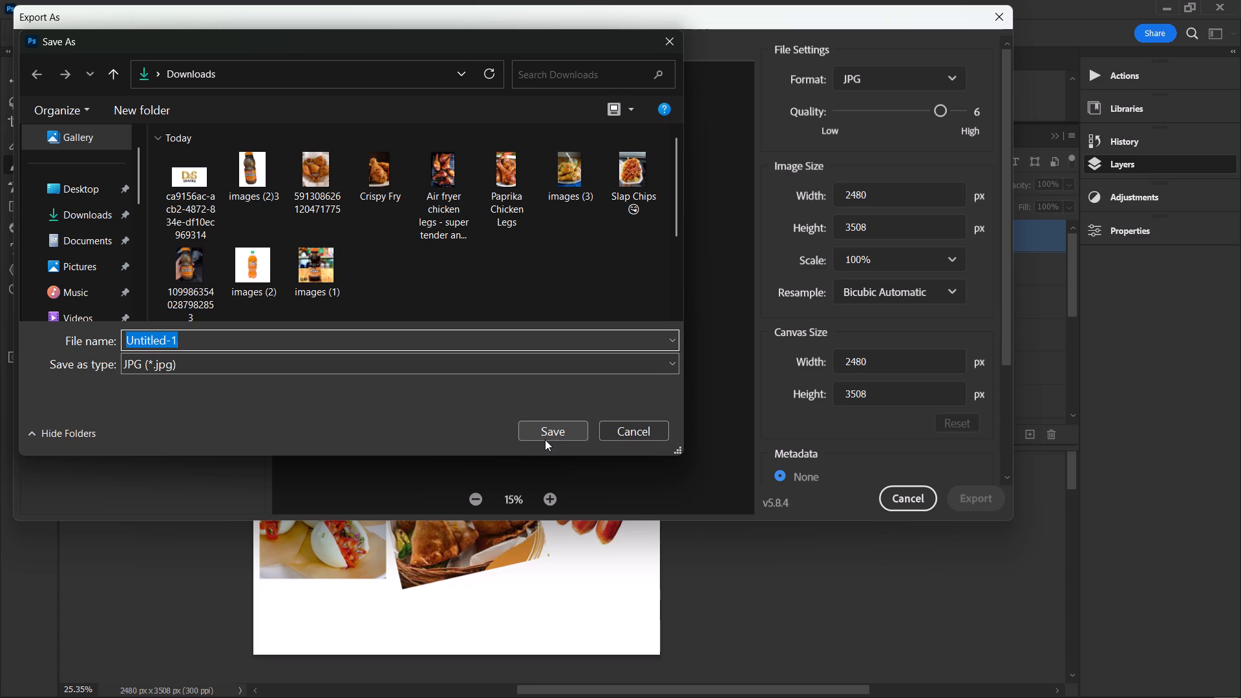
pyautogui.write('poster')
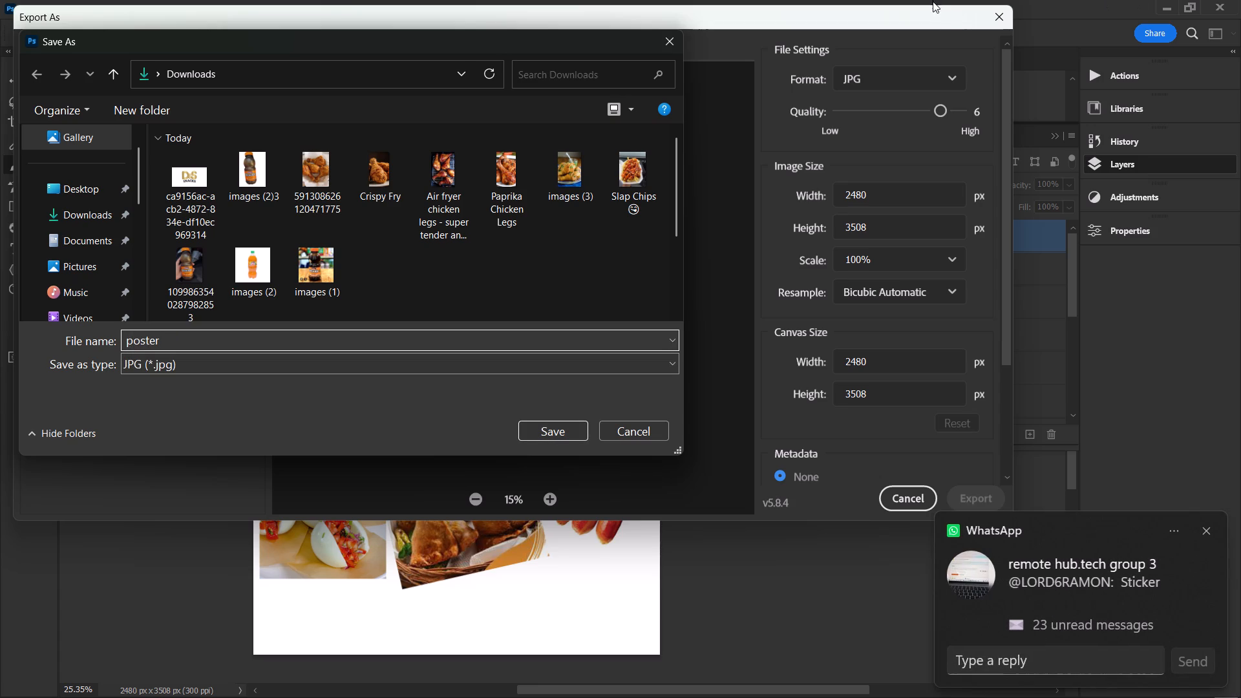
pyautogui.click(575, 430)
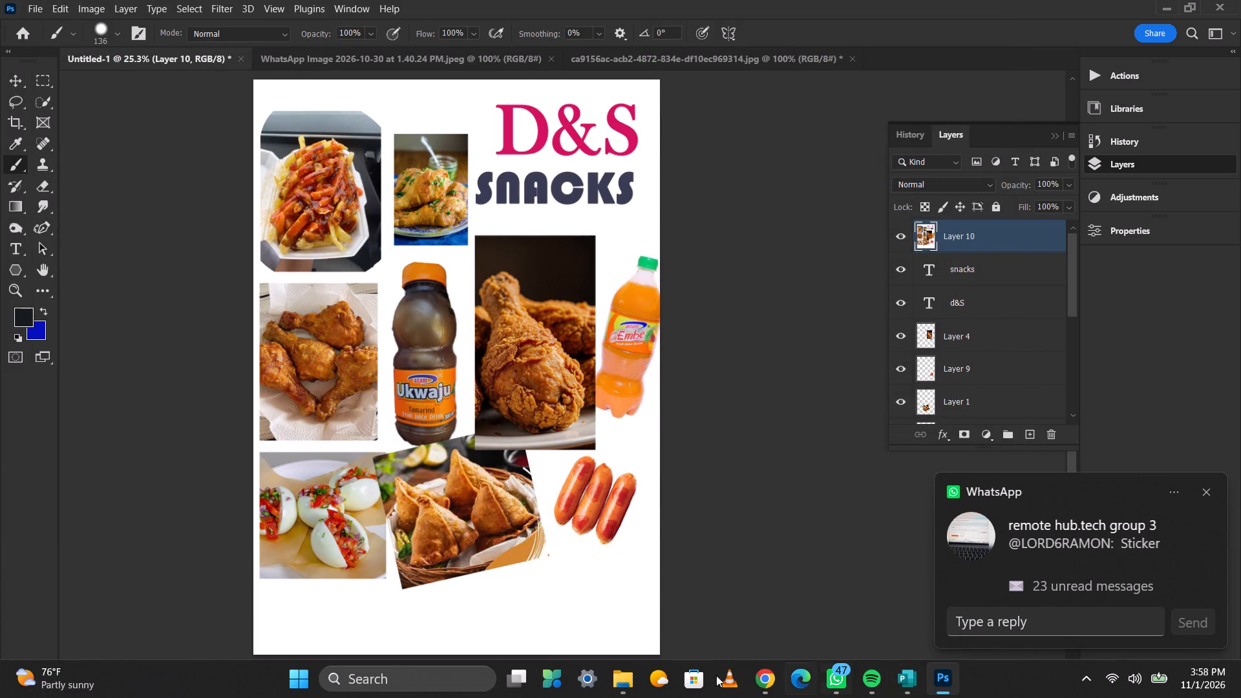
# Switch to File Explorer, refresh the Downloads folder, and copy the exported poster image.
pyautogui.click(631, 679)
pyautogui.click(505, 581)
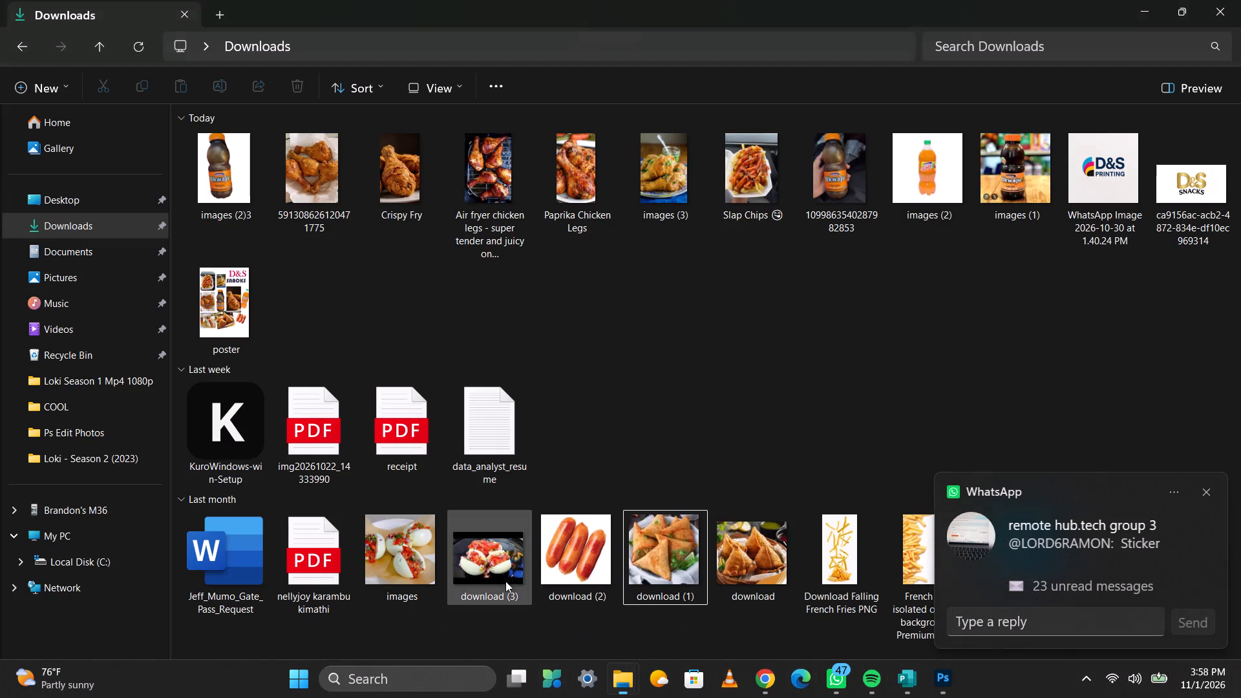
pyautogui.scroll(7, 392, 407)
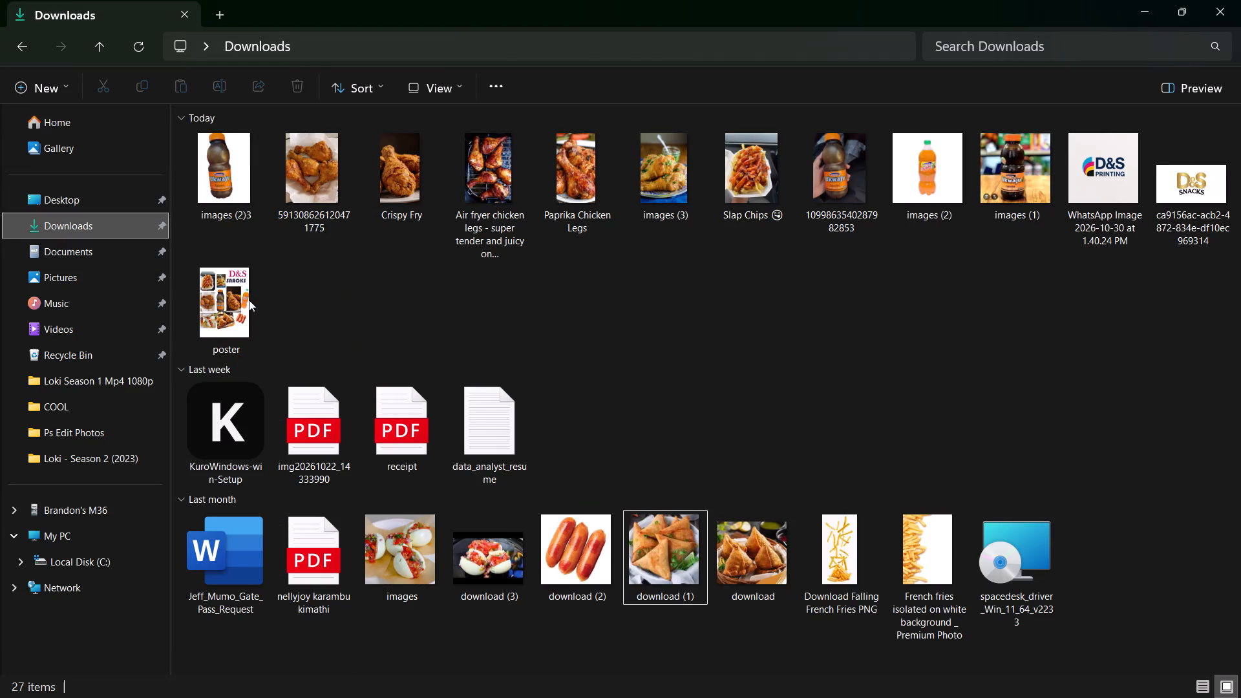
pyautogui.click(138, 56)
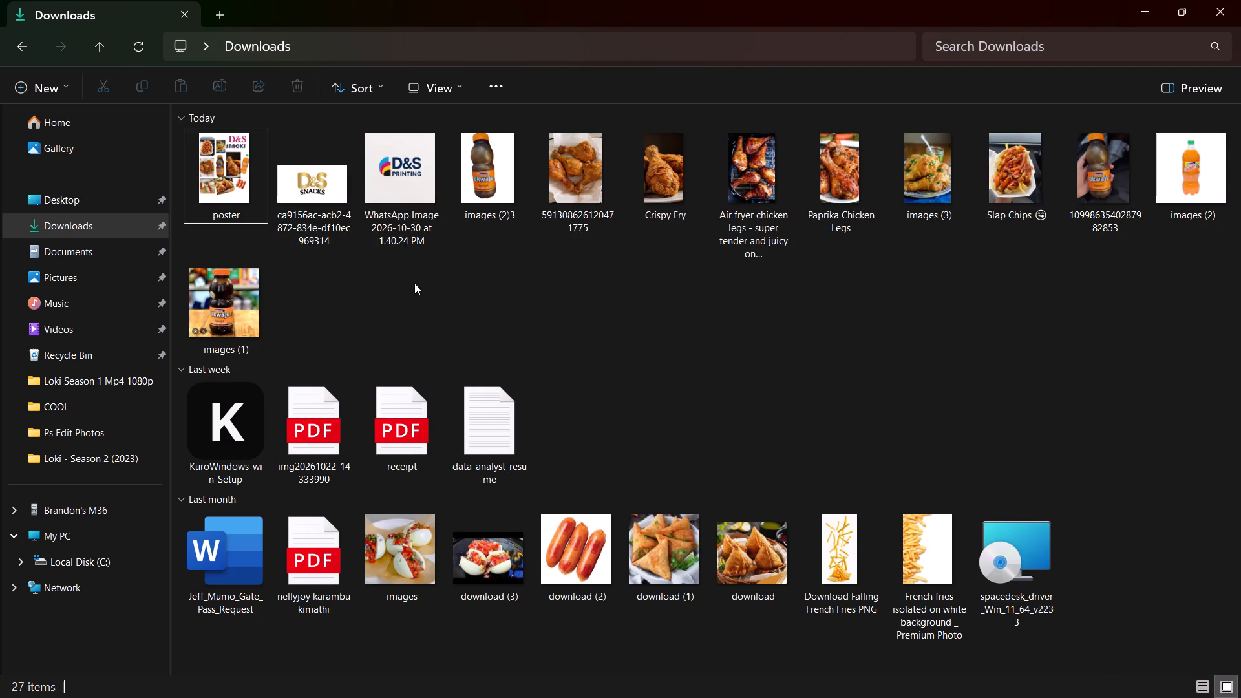
pyautogui.click(217, 171)
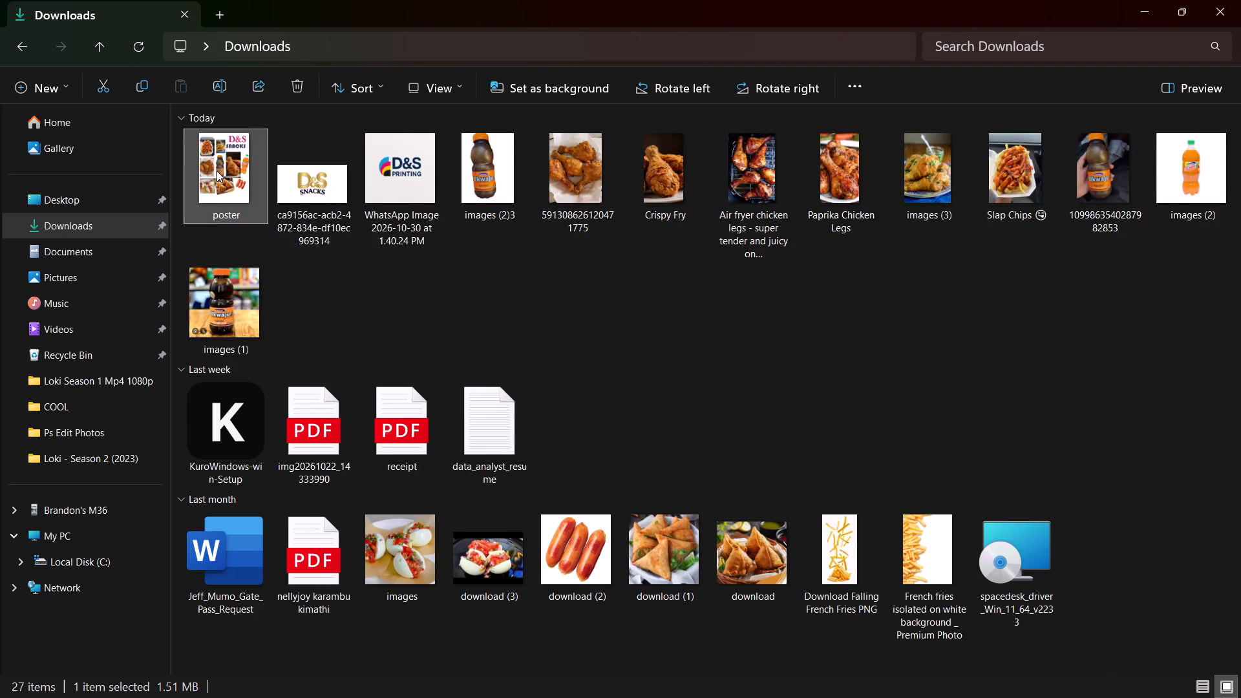
pyautogui.rightClick(217, 171)
pyautogui.click(296, 18)
# Switch to Publisher and replace all the existing pictures in the publication with the copied poster image.
pyautogui.click(911, 681)
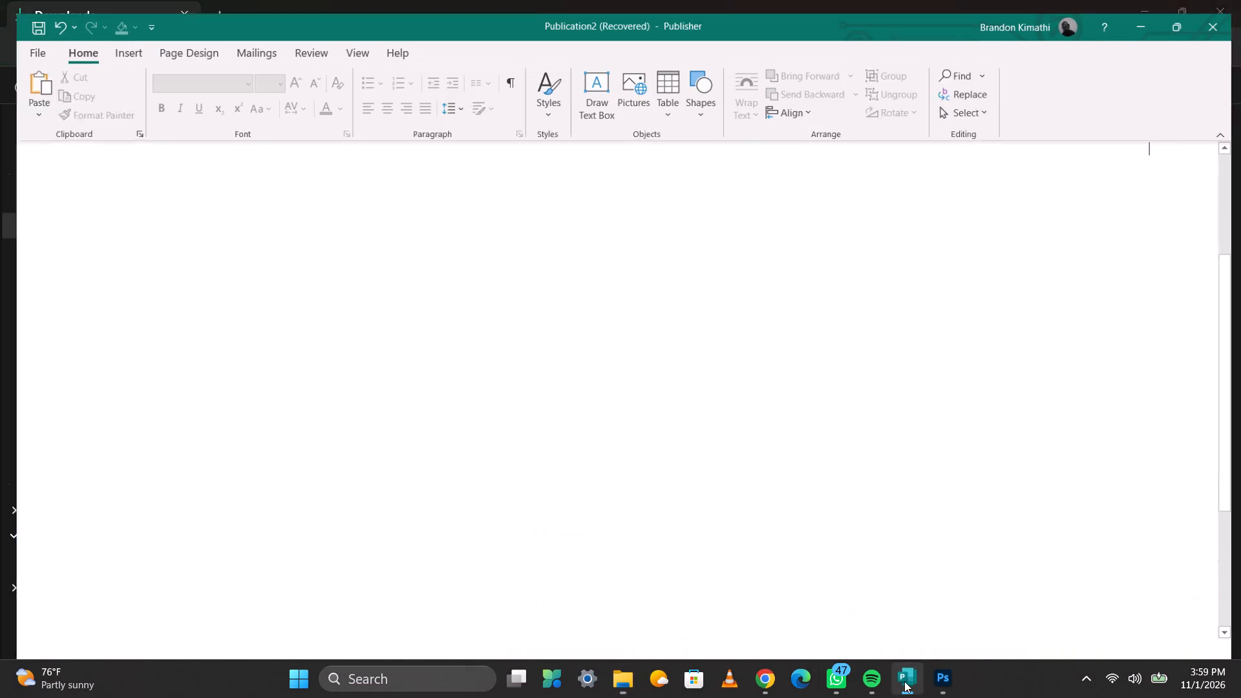
pyautogui.hotkey('ctrl', 'a')
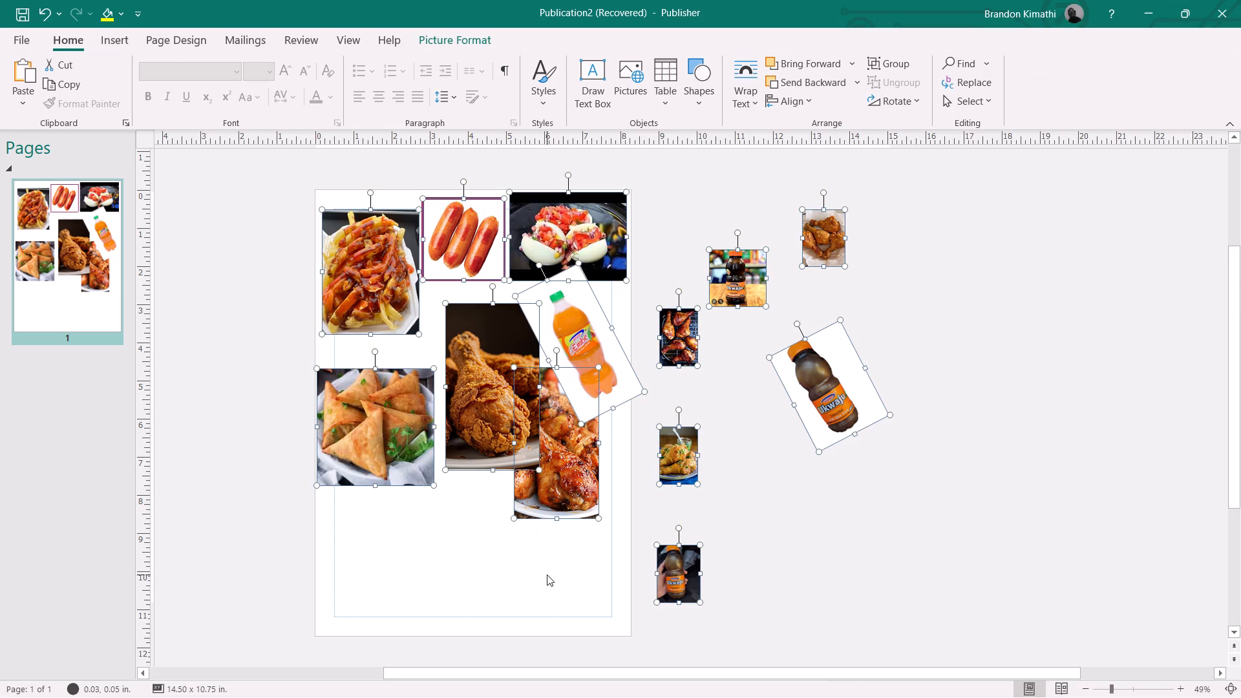
pyautogui.press('Delete')
pyautogui.hotkey('ctrl', 'v')
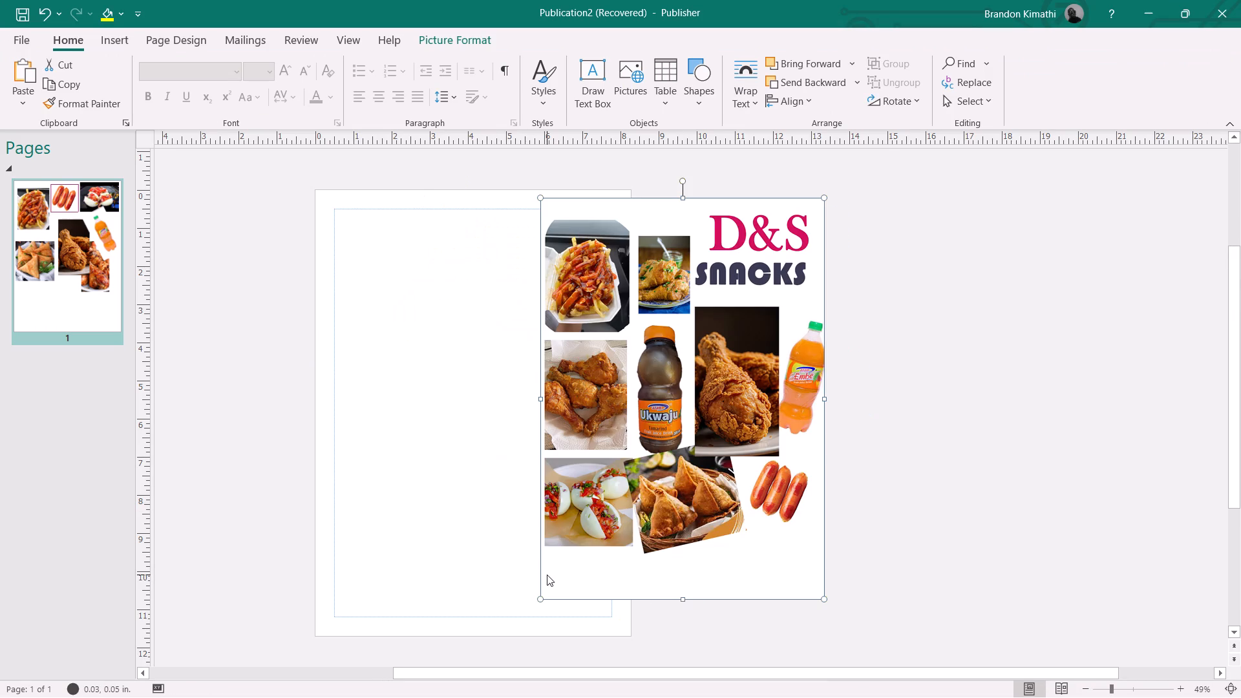
# Align the pasted poster to the page's top-left corner and enlarge it to cover the page, about 8.30 x 11.75 in.
pyautogui.moveTo(715, 373); pyautogui.dragTo(535, 349)
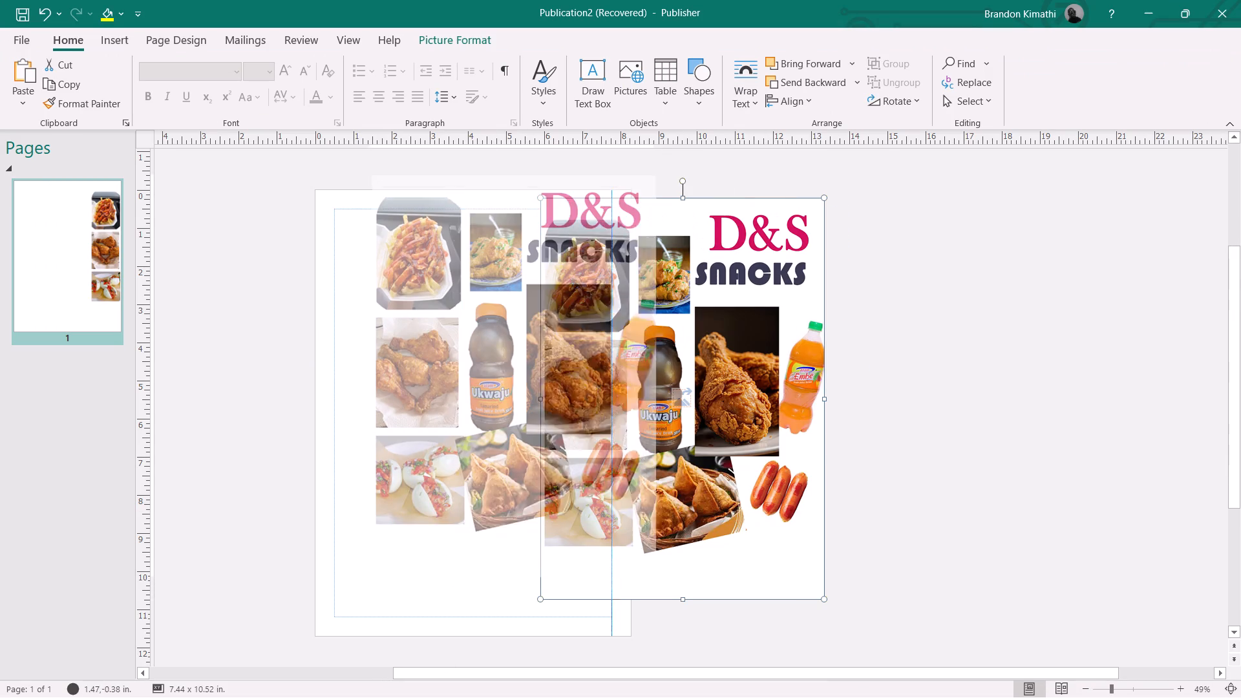
pyautogui.moveTo(535, 349); pyautogui.dragTo(494, 364)
pyautogui.click(521, 389)
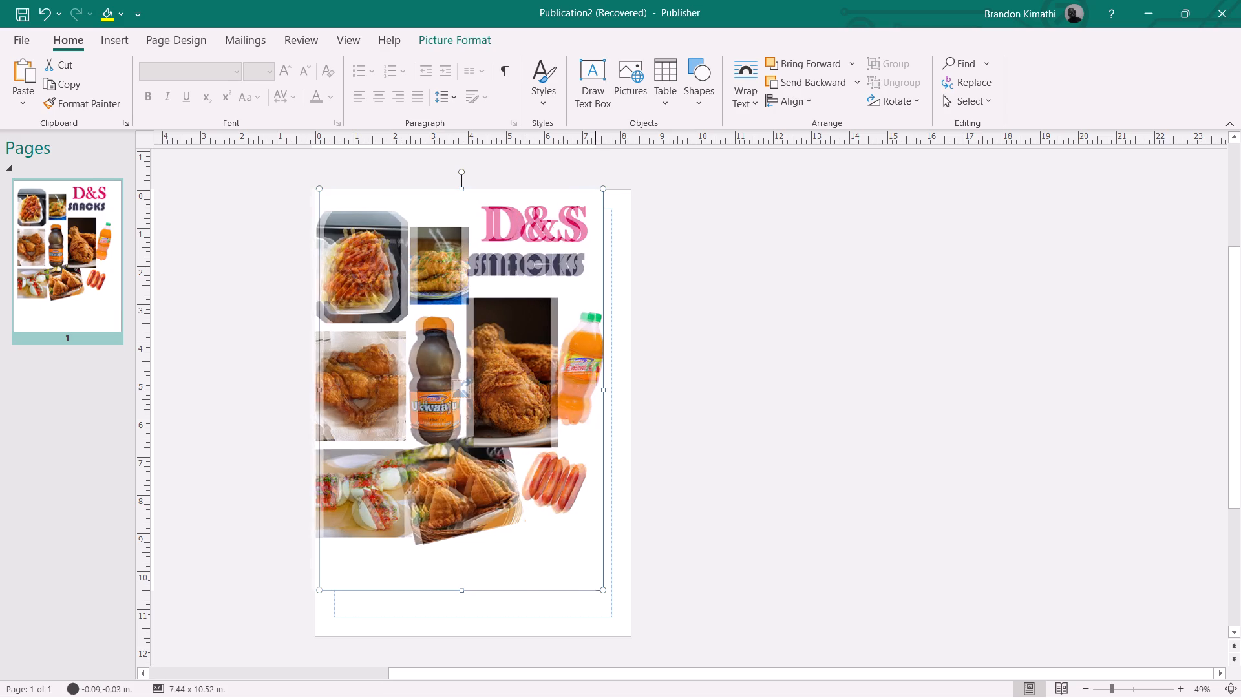
pyautogui.moveTo(599, 592); pyautogui.dragTo(611, 609)
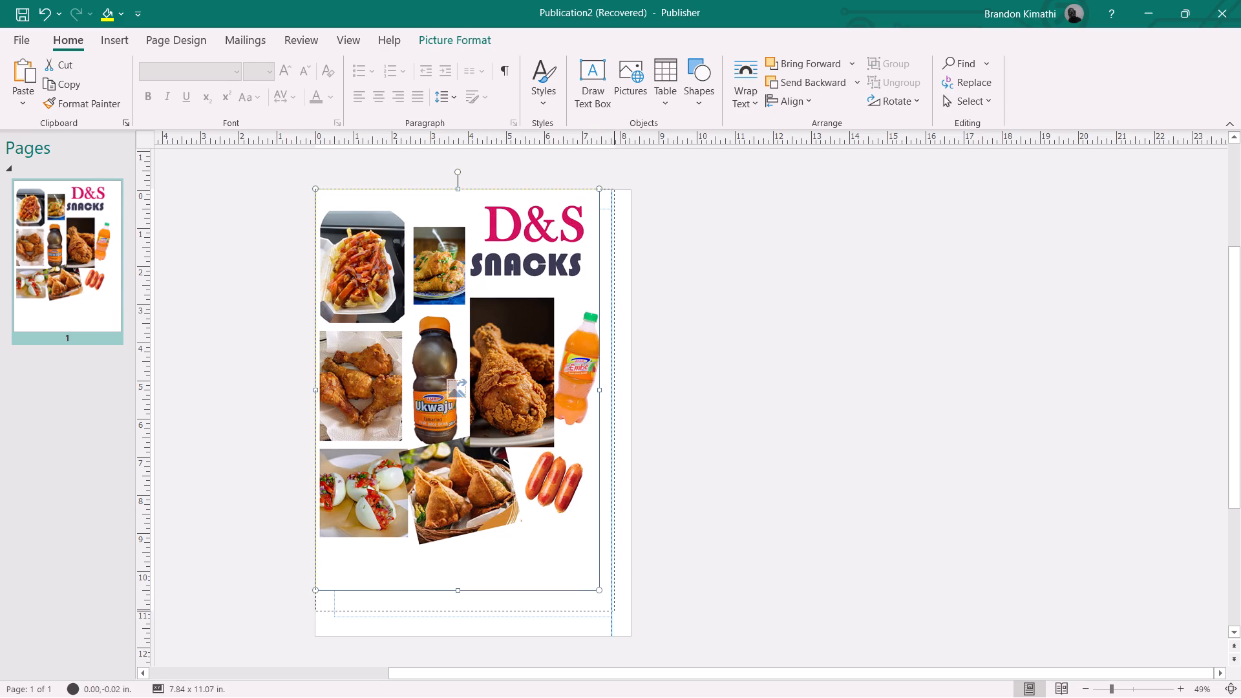
pyautogui.moveTo(611, 609); pyautogui.dragTo(628, 619)
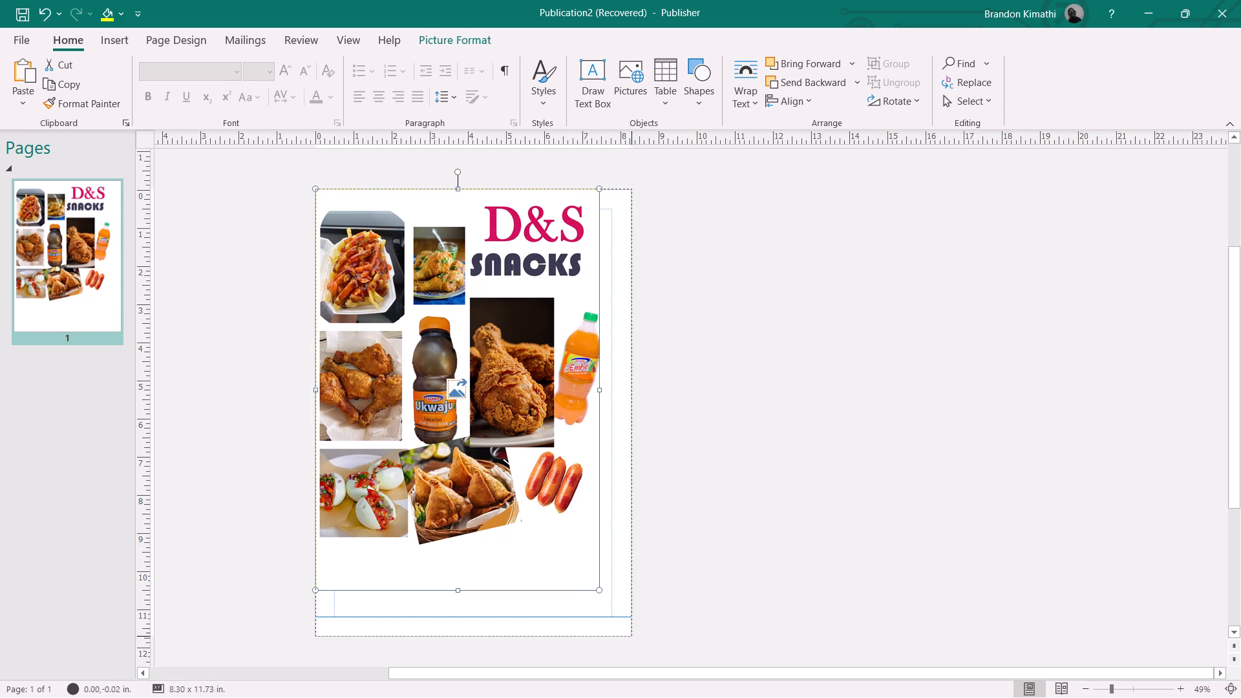
pyautogui.moveTo(628, 619); pyautogui.dragTo(632, 619)
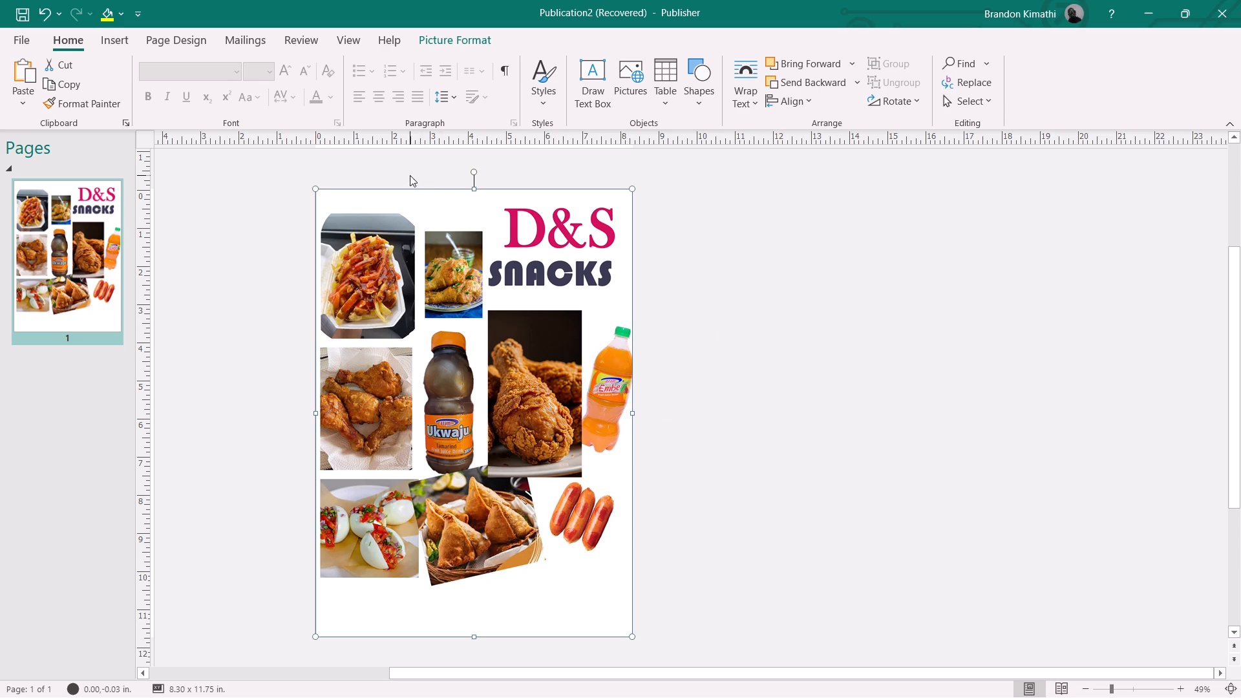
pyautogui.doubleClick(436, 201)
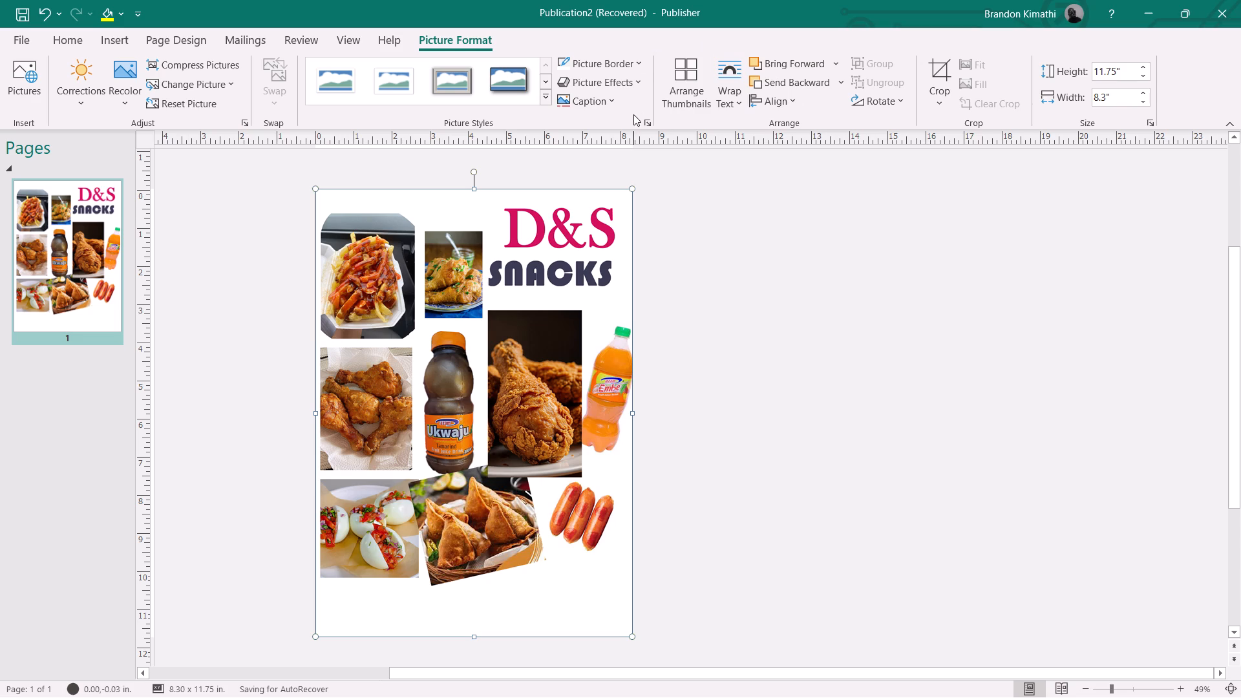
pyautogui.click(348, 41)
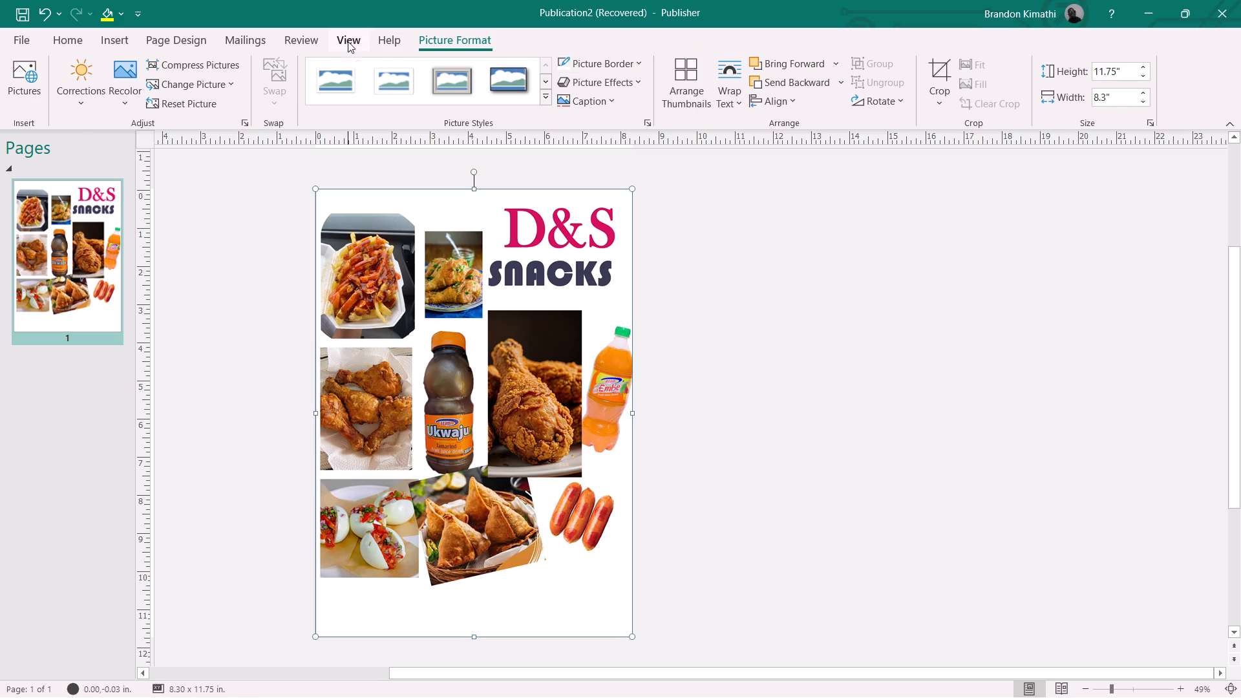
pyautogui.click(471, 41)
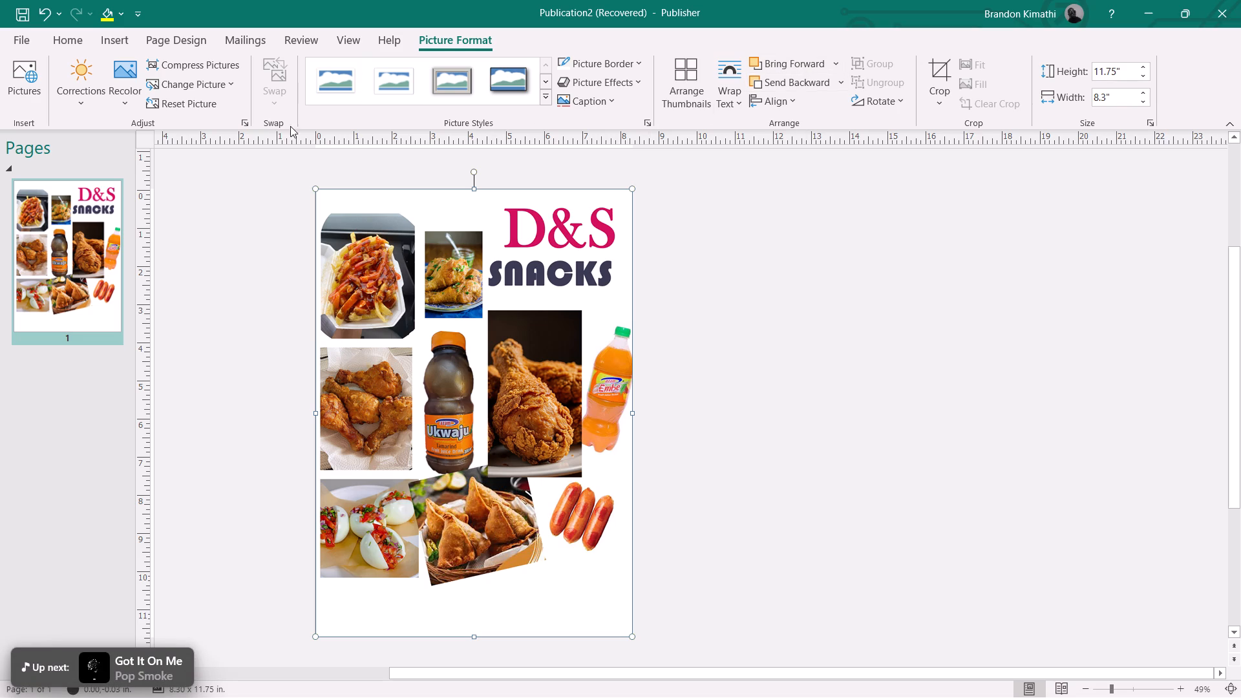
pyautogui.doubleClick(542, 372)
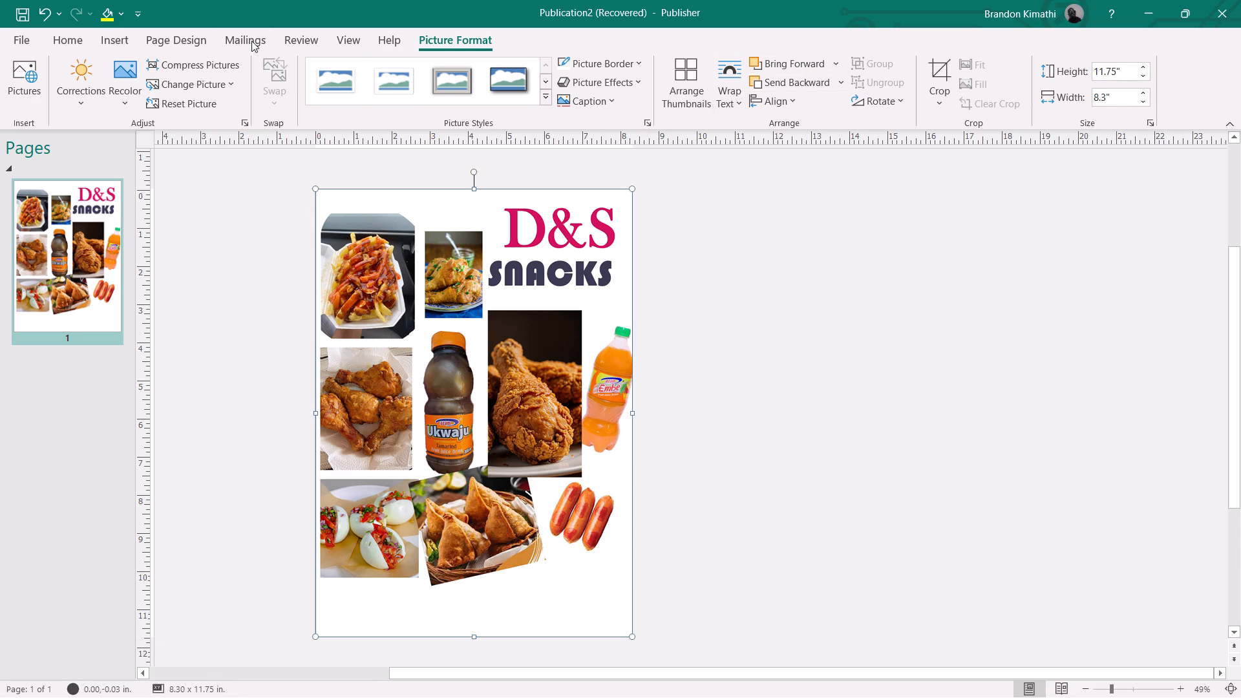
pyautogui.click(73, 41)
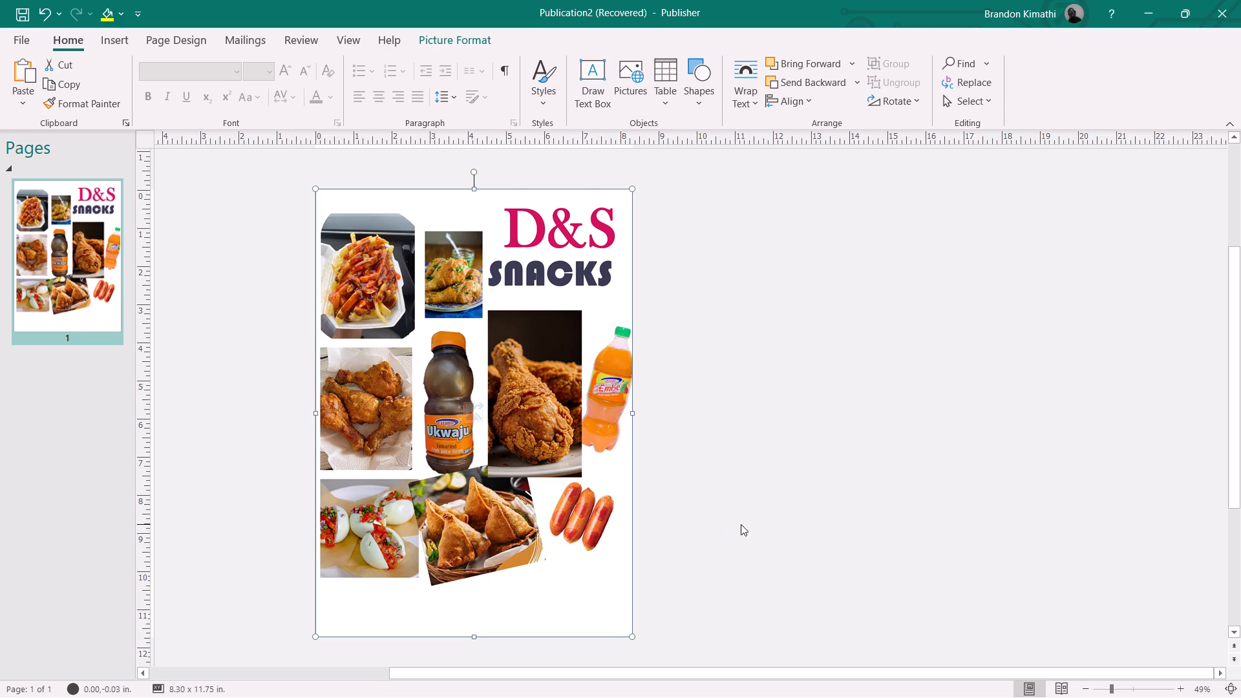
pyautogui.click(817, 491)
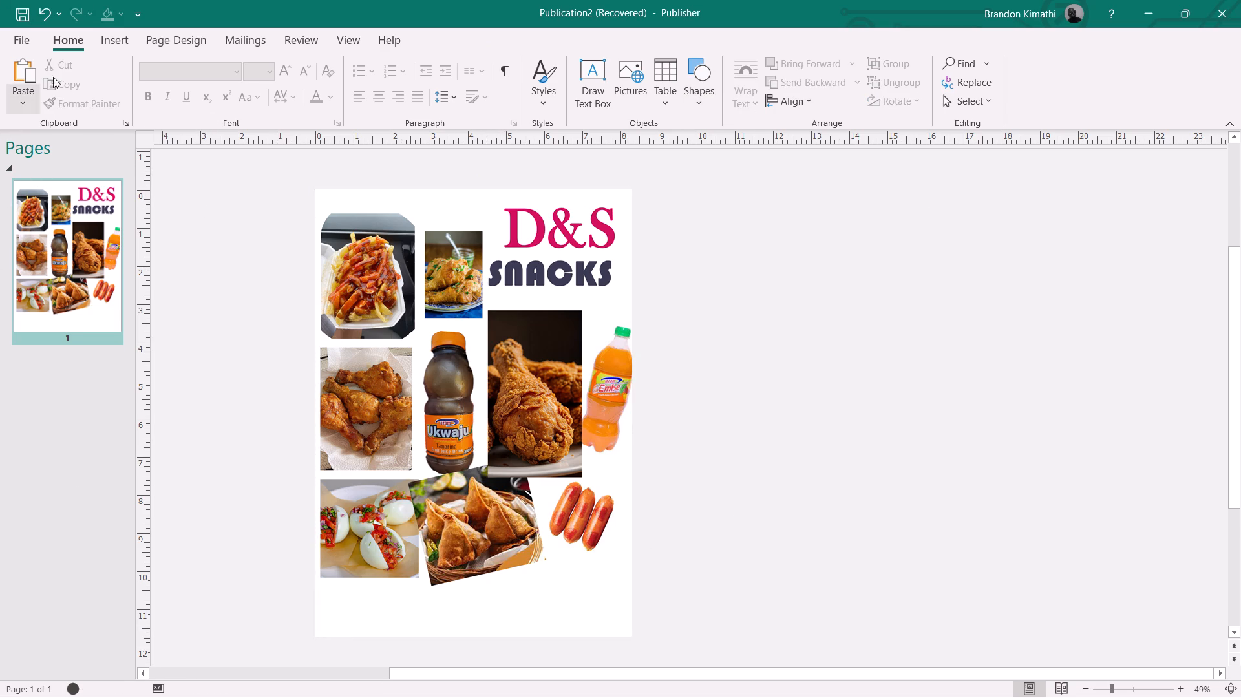
# Draw a text box about 8.31 x 1.50 in across the blank strip at the bottom of the poster.
pyautogui.click(579, 76)
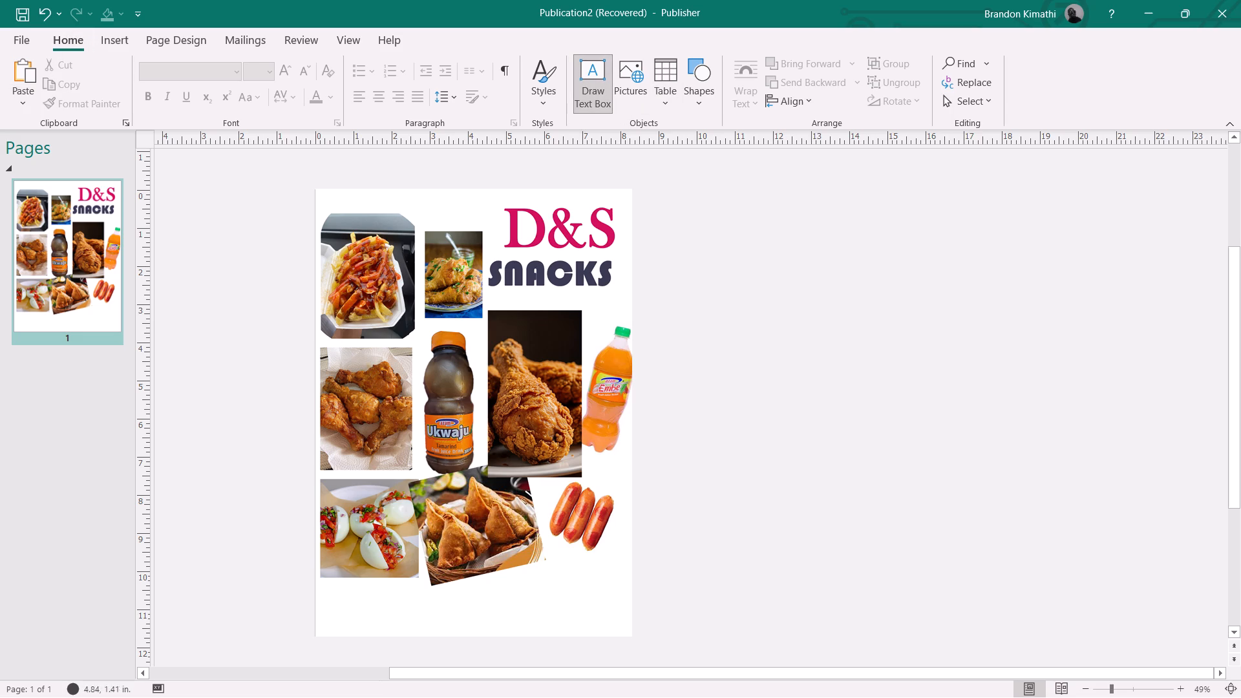
pyautogui.moveTo(316, 580); pyautogui.dragTo(629, 631)
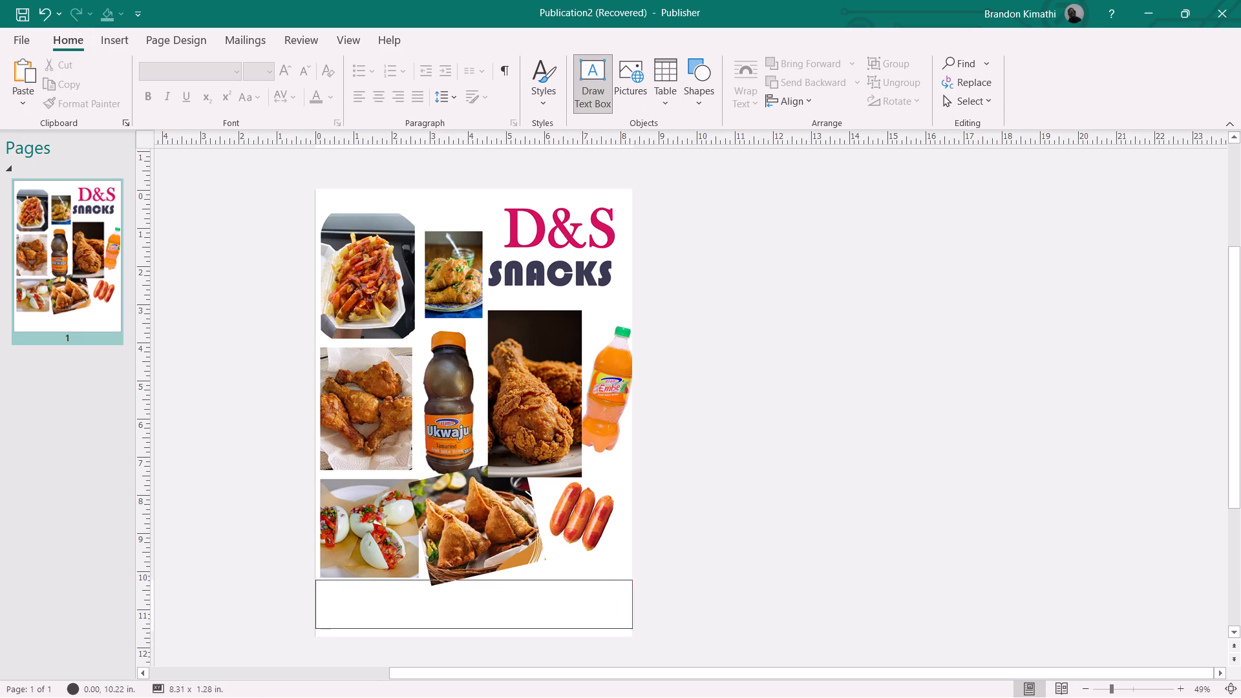
pyautogui.moveTo(629, 631); pyautogui.dragTo(632, 637)
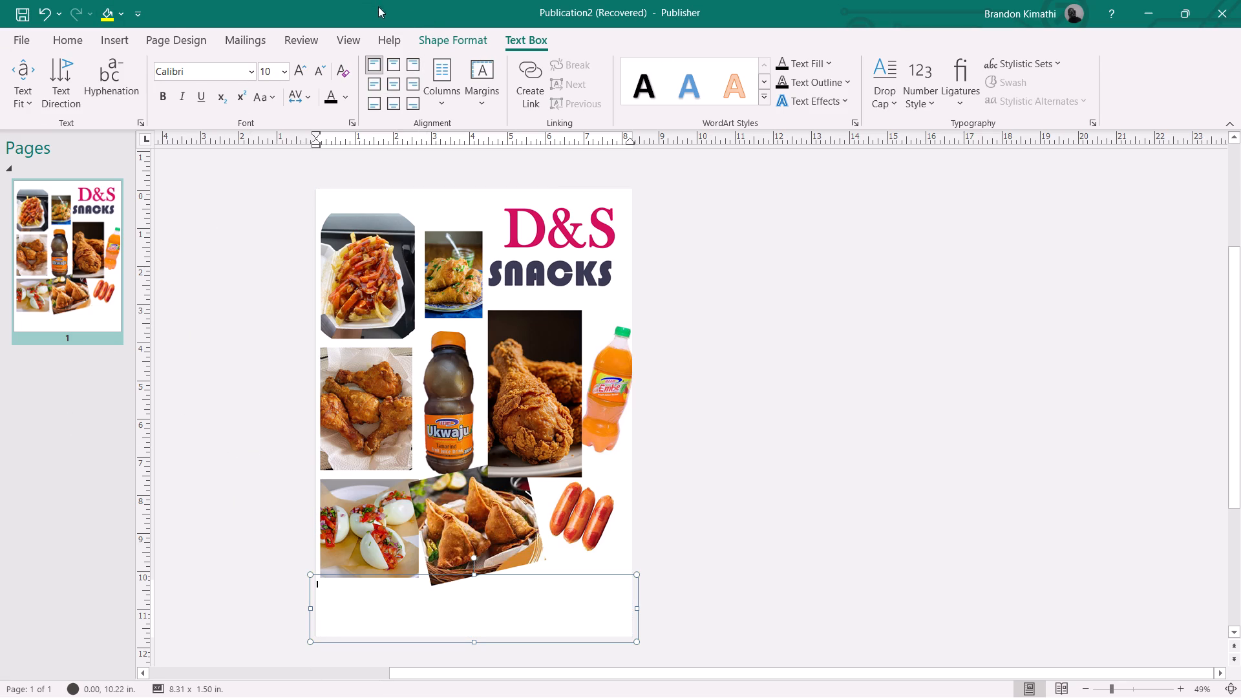
# Style the bottom text box with a black double-line outline, after trying the plain orange and plain black outlines.
pyautogui.click(456, 45)
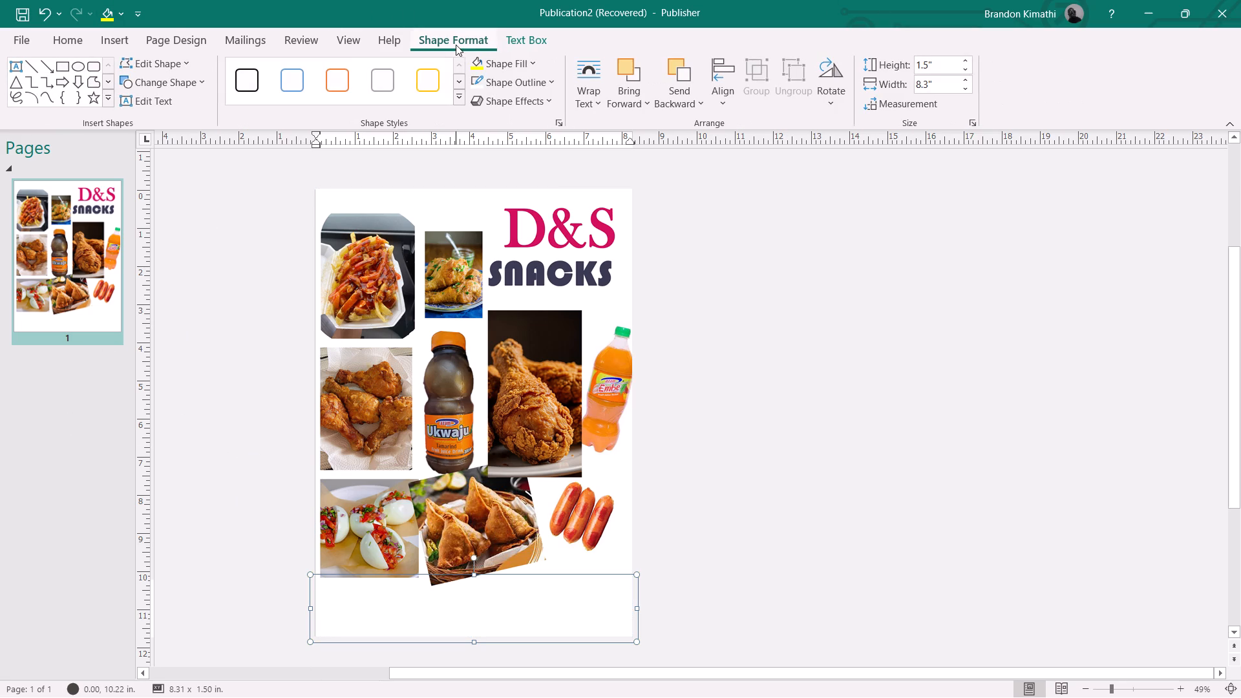
pyautogui.click(342, 79)
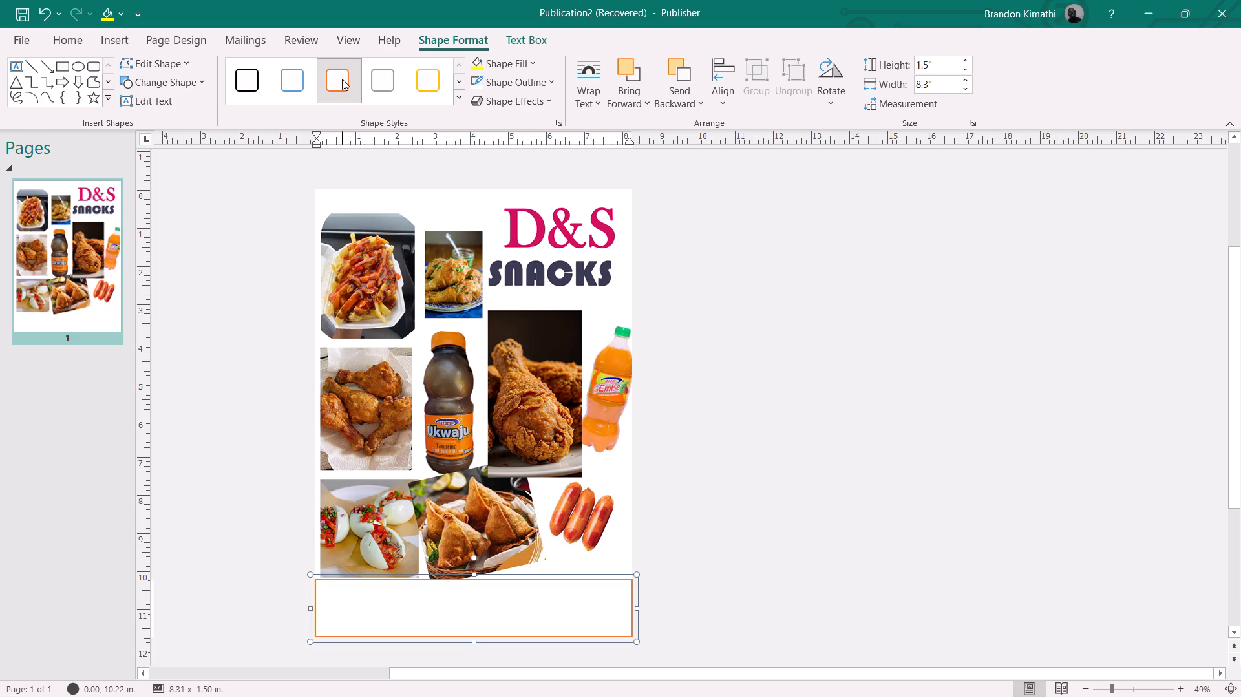
pyautogui.click(251, 99)
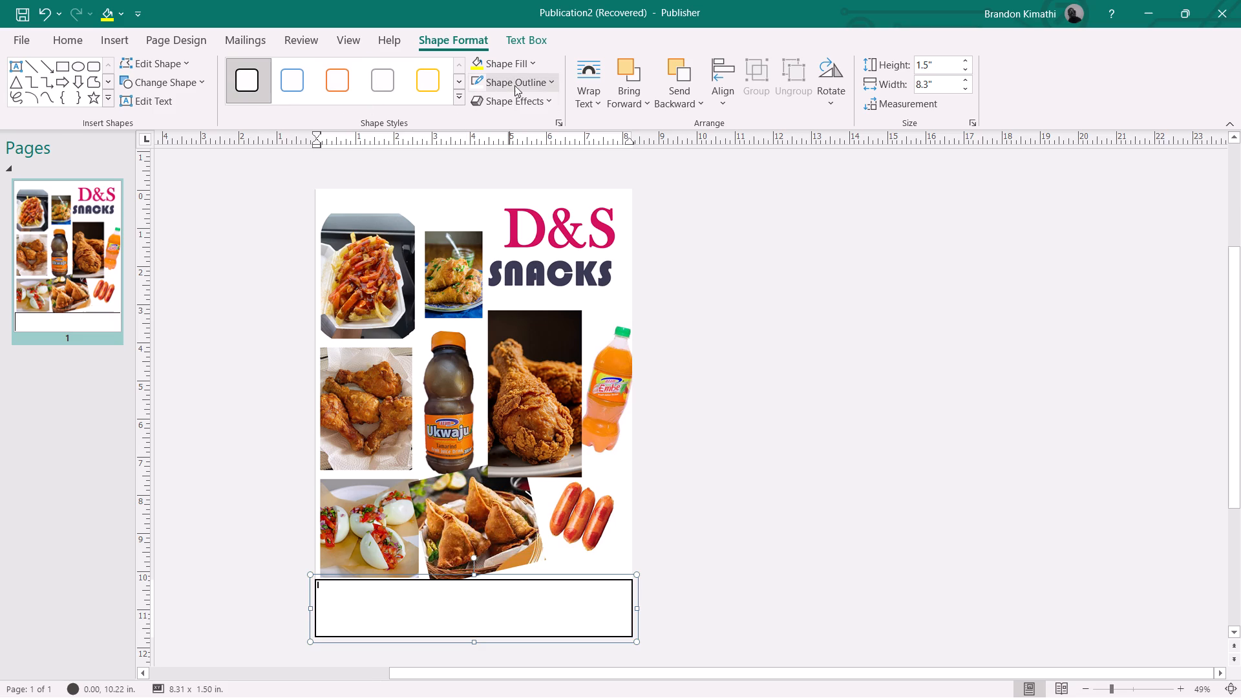
pyautogui.click(532, 62)
pyautogui.click(531, 62)
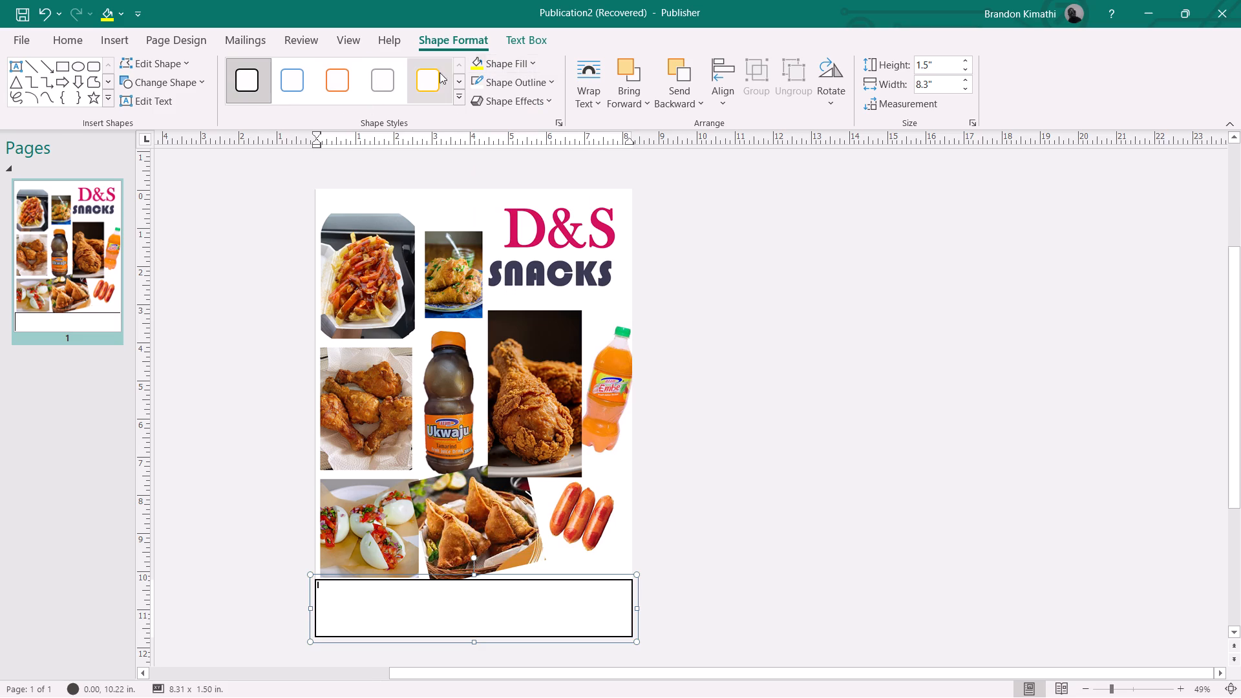
pyautogui.click(457, 94)
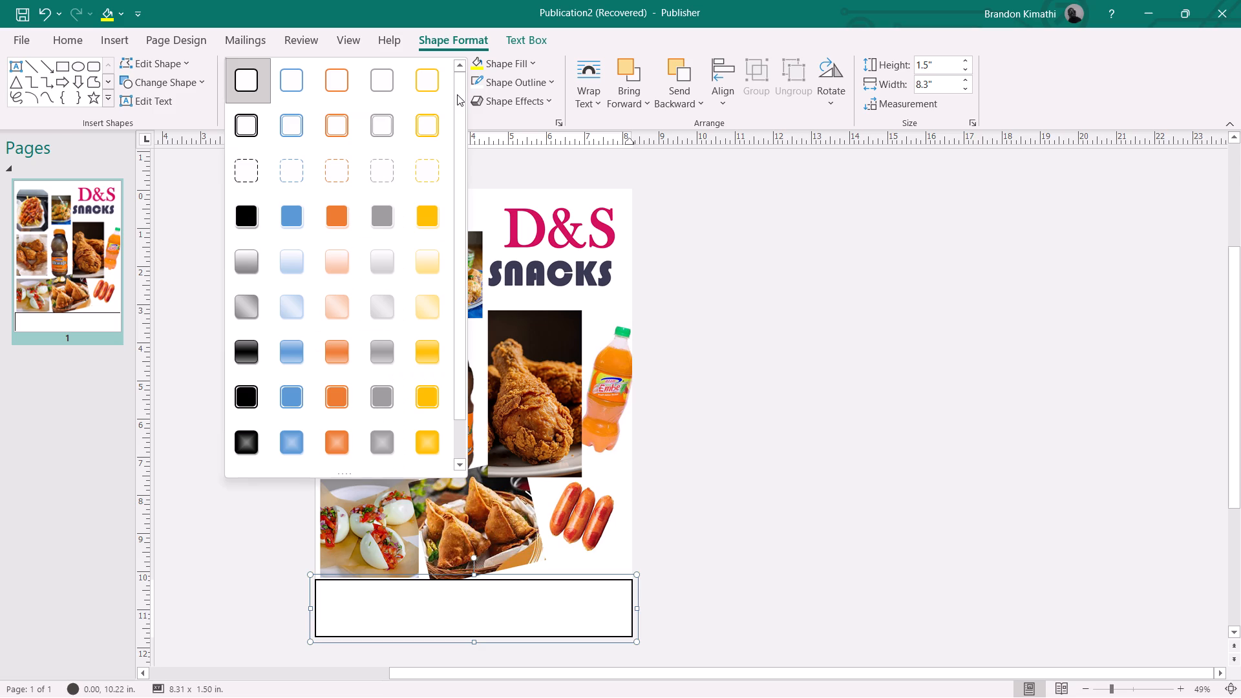
pyautogui.click(457, 94)
pyautogui.click(389, 136)
pyautogui.click(249, 95)
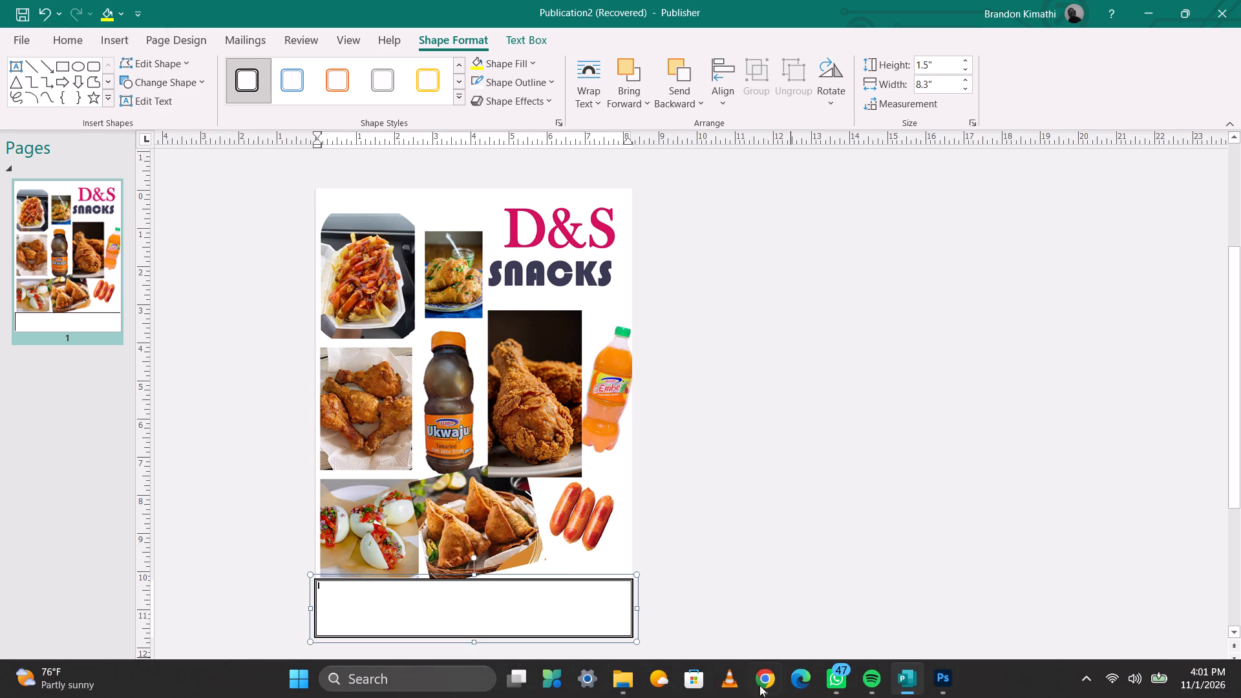
# Switch to Chrome and search for "samsung m36 cover" in a new tab.
pyautogui.click(755, 686)
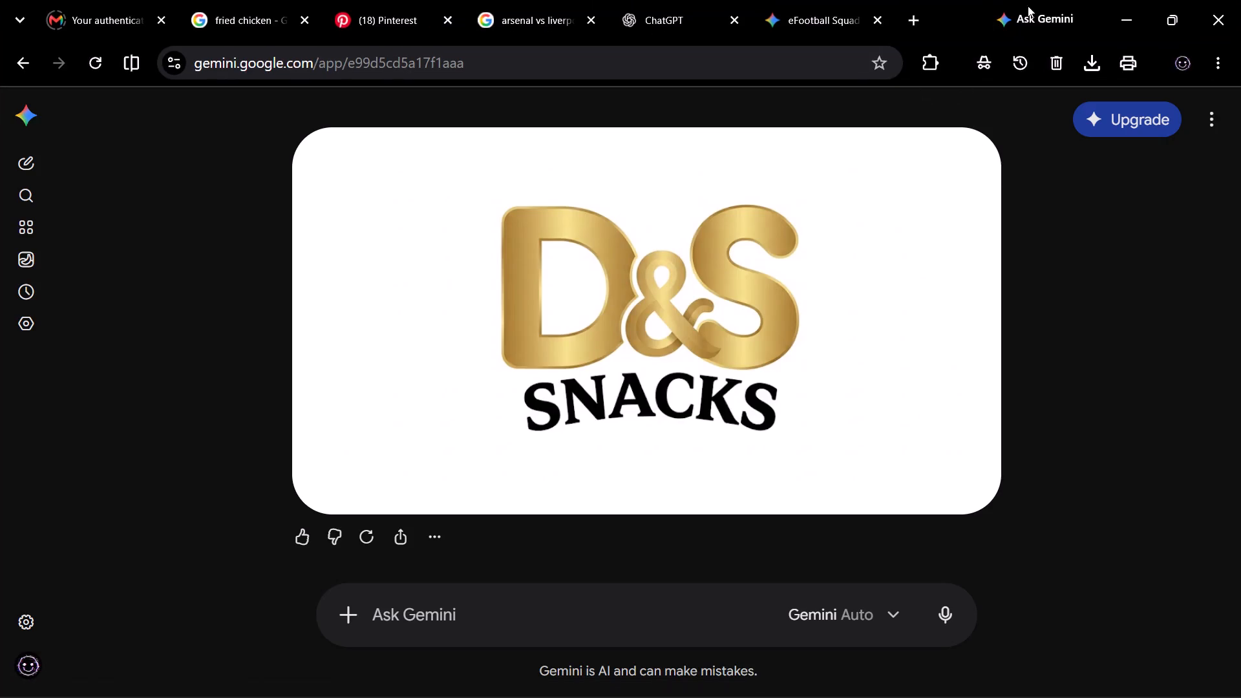
pyautogui.click(917, 24)
pyautogui.write('samsung m36')
pyautogui.press('space')
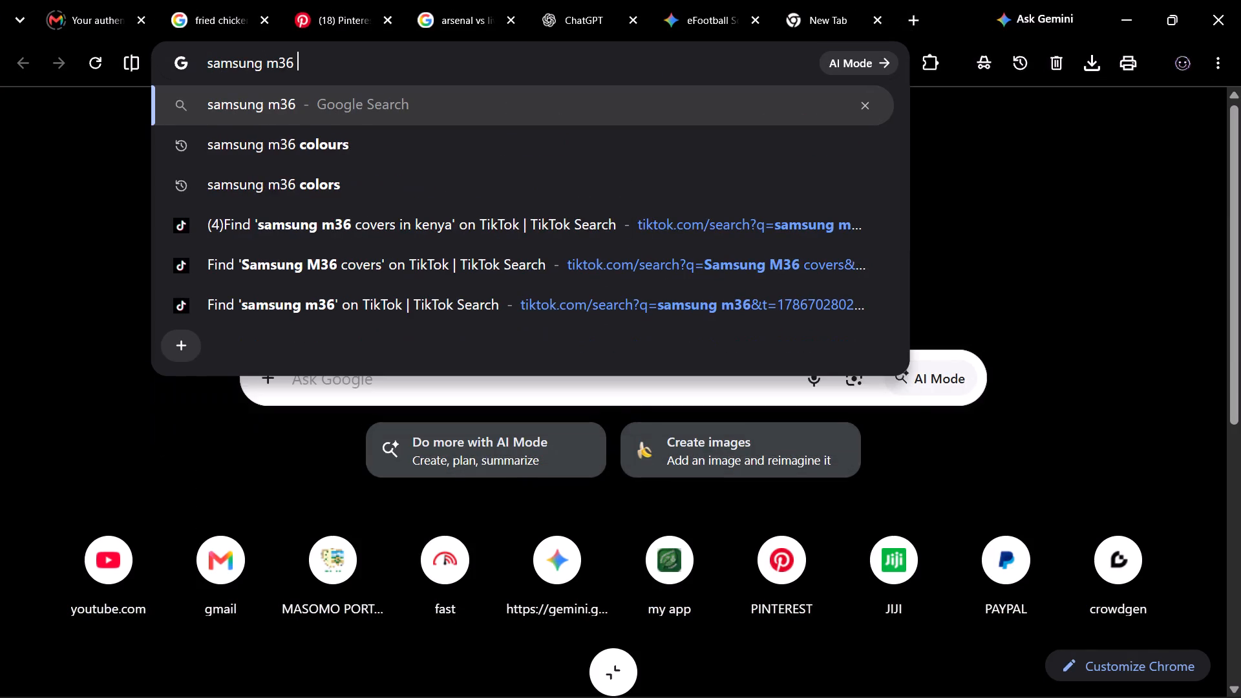
pyautogui.write('covw')
pyautogui.press('BackSpace')
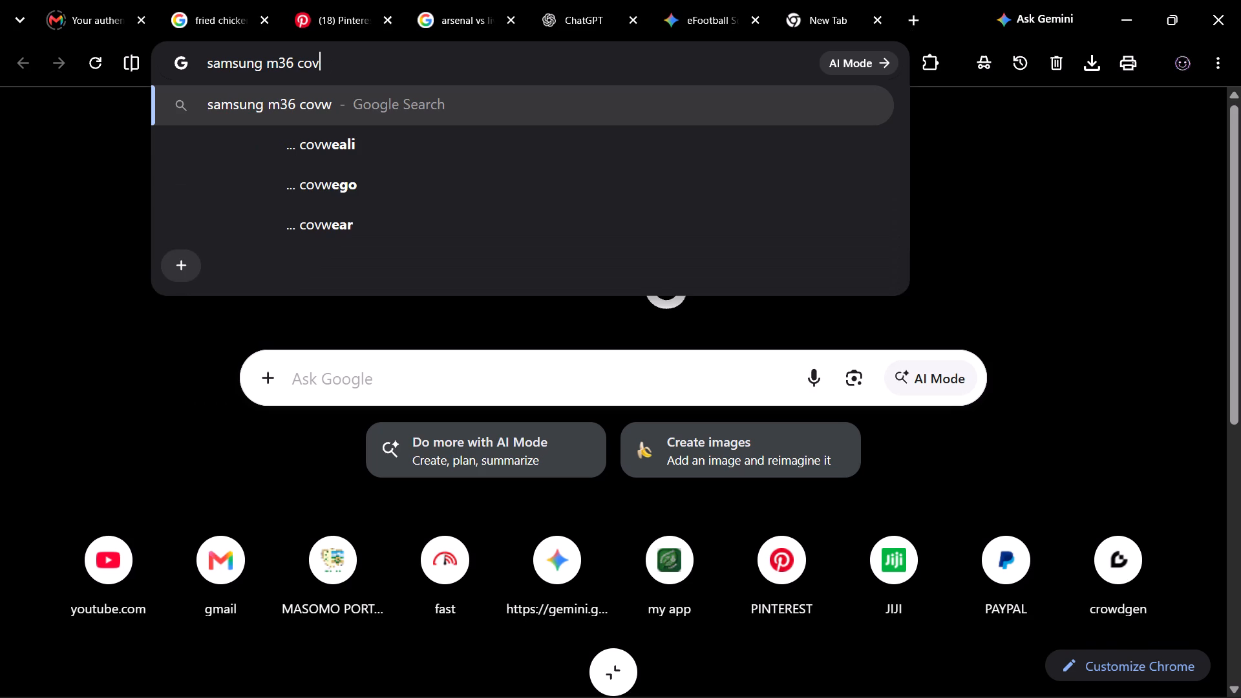
pyautogui.write('er')
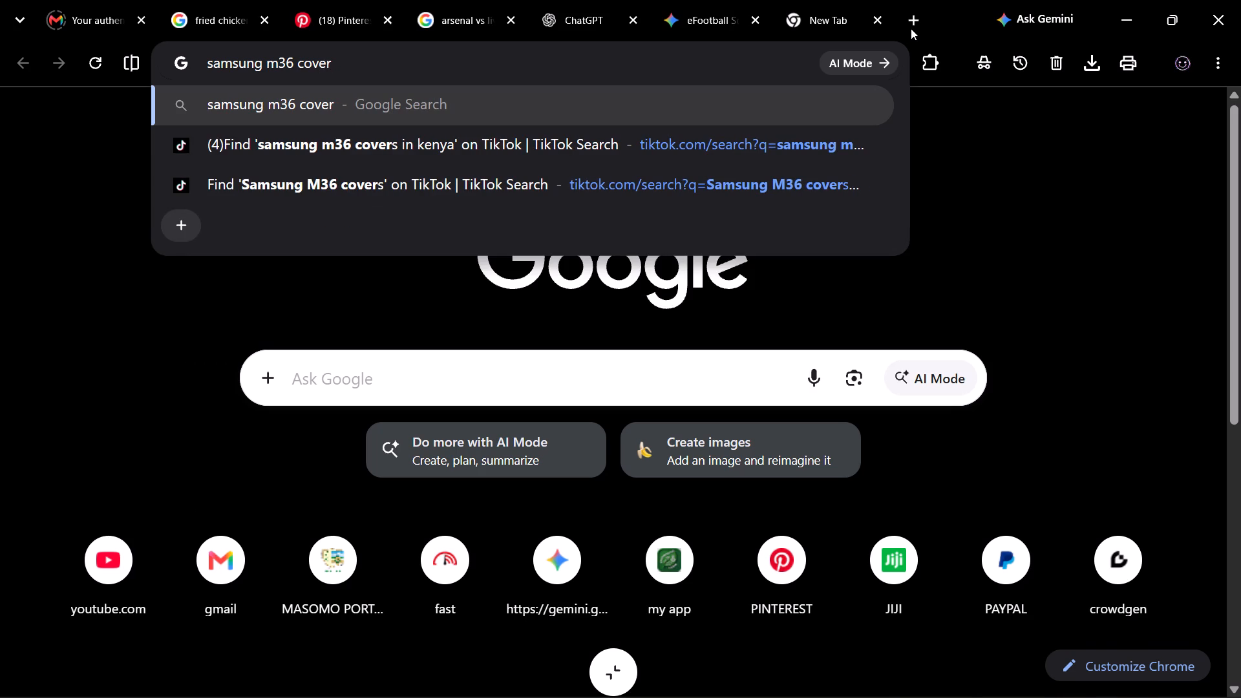
pyautogui.press('Return')
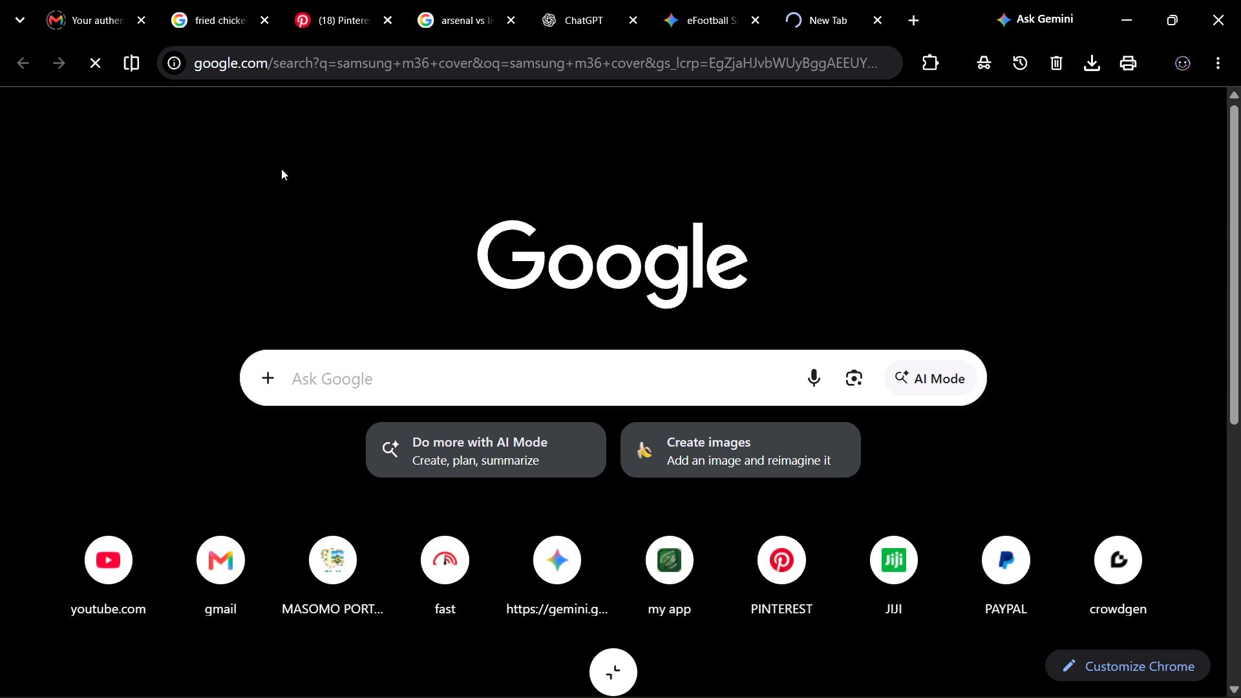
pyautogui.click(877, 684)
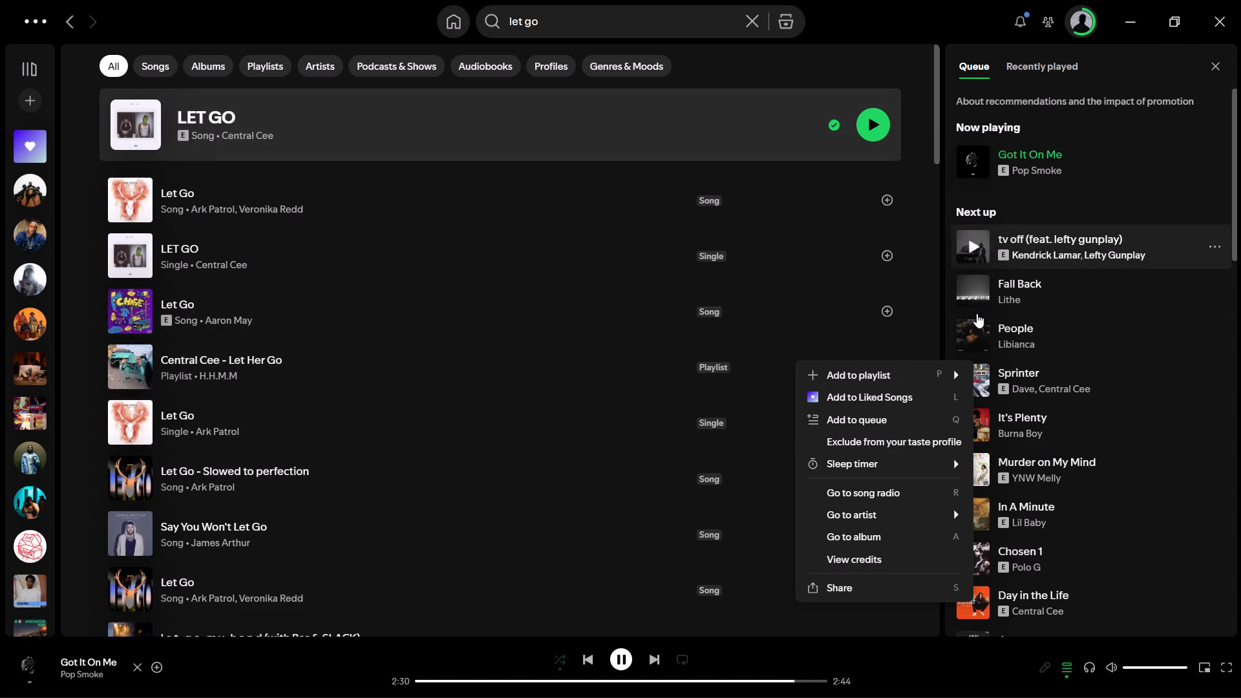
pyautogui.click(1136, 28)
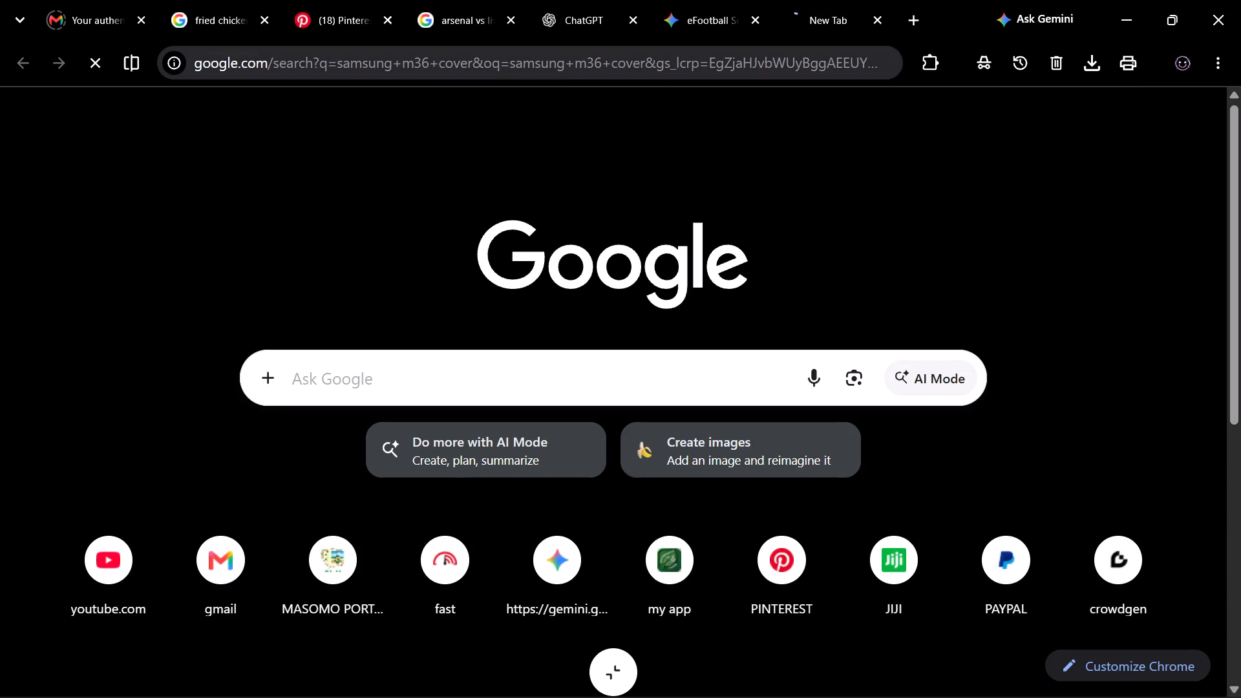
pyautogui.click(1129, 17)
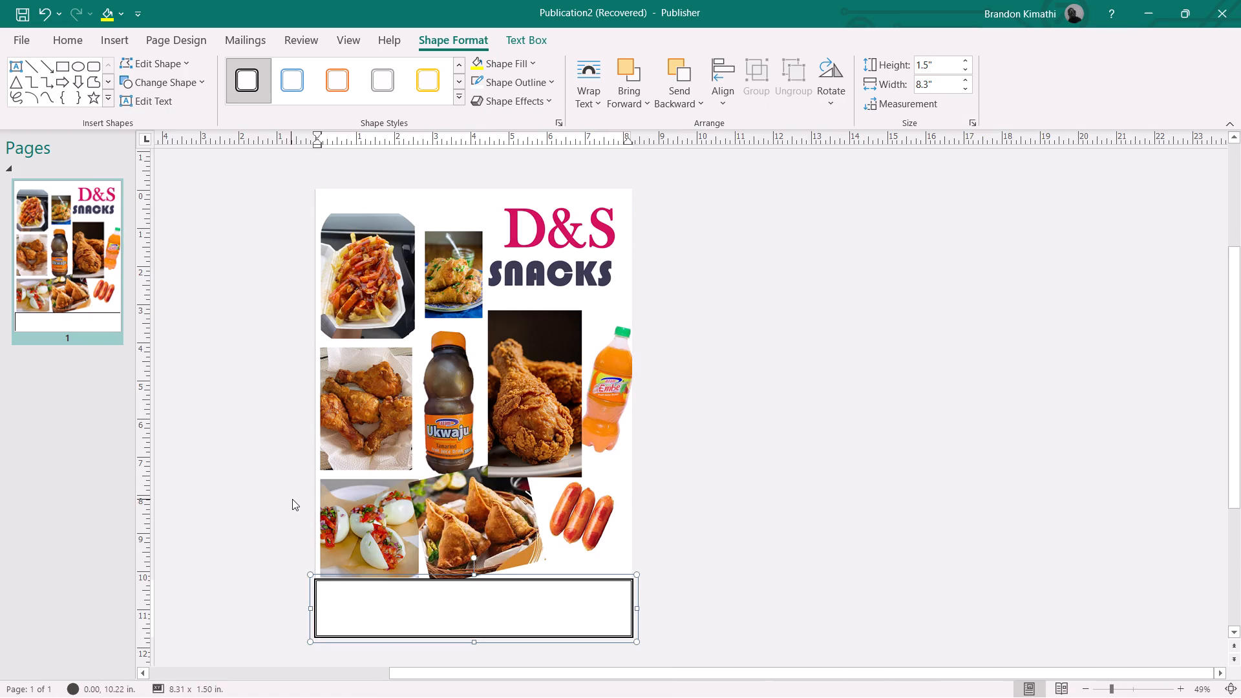
# Duplicate the outlined bottom text box with a slight offset, at about 0.07, 10.27 in, and undo the last change.
pyautogui.hotkey('ctrl', 'space')
pyautogui.hotkey('ctrl', 'space')
pyautogui.hotkey('ctrl', 'space')
pyautogui.hotkey('ctrl', 'space')
pyautogui.hotkey('ctrl', 'space')
pyautogui.hotkey('ctrl', 'space')
pyautogui.hotkey('ctrl', 'space')
pyautogui.hotkey('ctrl', 'space')
pyautogui.hotkey('ctrl', 'space')
pyautogui.hotkey('ctrl', 'space')
pyautogui.hotkey('ctrl', 'space')
pyautogui.hotkey('ctrl', 'space')
pyautogui.hotkey('ctrl', 'space')
pyautogui.hotkey('ctrl', 'space')
pyautogui.hotkey('ctrl', 'space')
pyautogui.hotkey('ctrl', 'space')
pyautogui.hotkey('ctrl', 'space')
pyautogui.hotkey('ctrl', 'space')
pyautogui.hotkey('ctrl', 'space')
pyautogui.hotkey('ctrl', 'space')
pyautogui.keyDown('ctrl'); pyautogui.moveTo(447, 579); pyautogui.dragTo(480, 597); pyautogui.keyUp('ctrl')
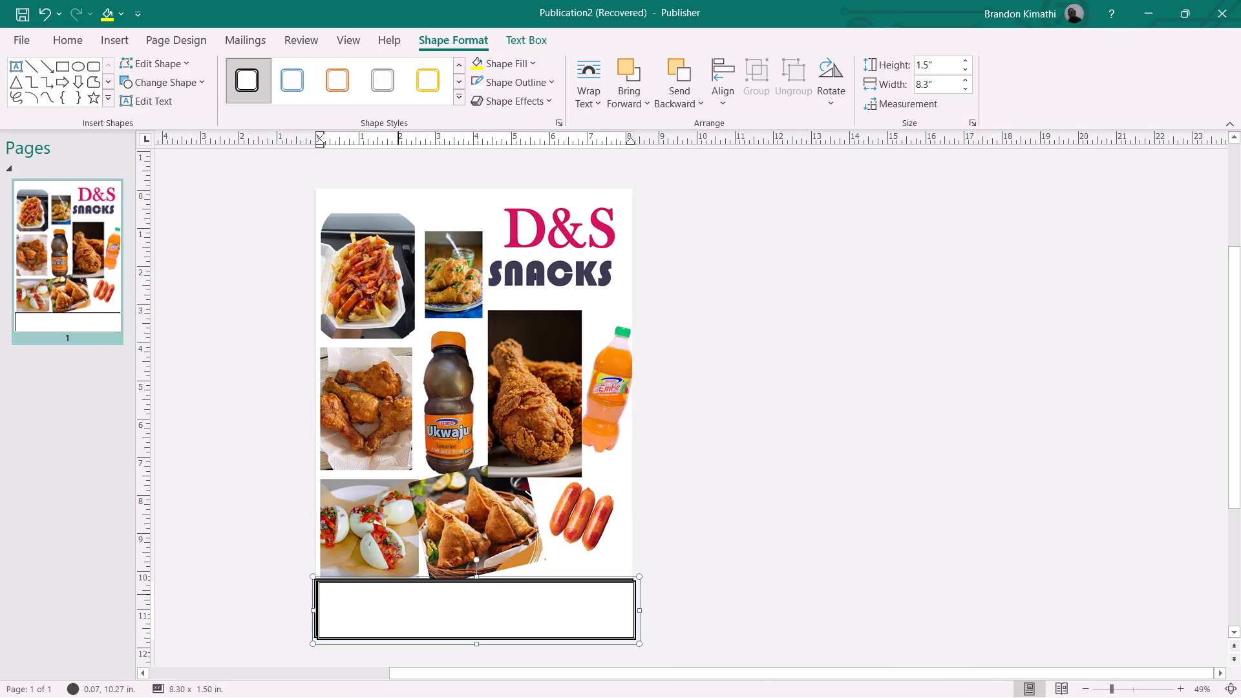
pyautogui.hotkey('ctrl', 'z')
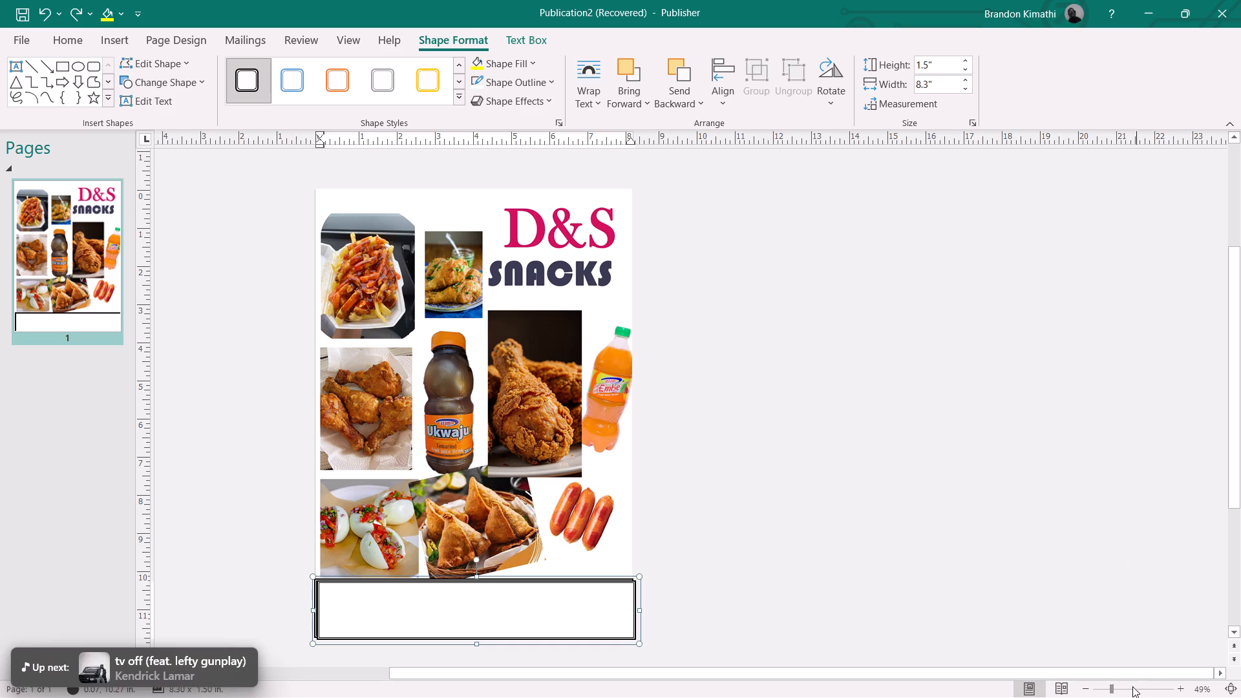
# Start a bulleted list with large round bullets in the bottom text box.
pyautogui.moveTo(1110, 689); pyautogui.dragTo(1121, 689)
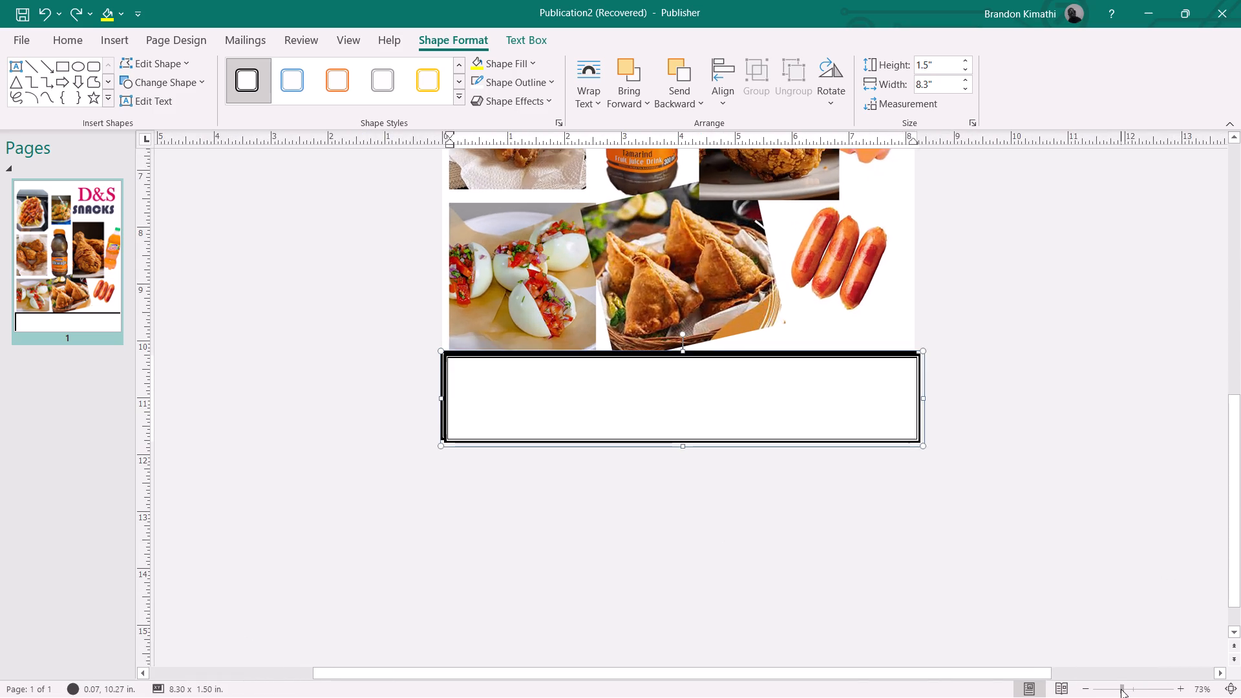
pyautogui.moveTo(1121, 689); pyautogui.dragTo(1139, 691)
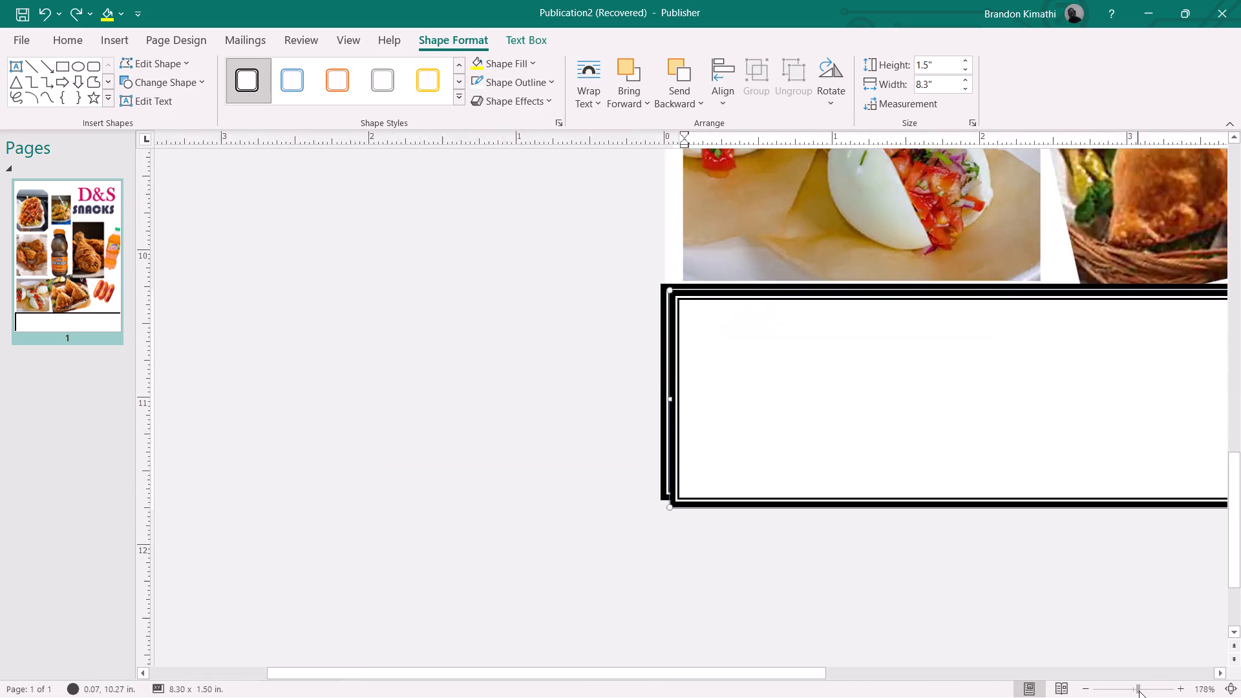
pyautogui.moveTo(1139, 691); pyautogui.dragTo(1136, 695)
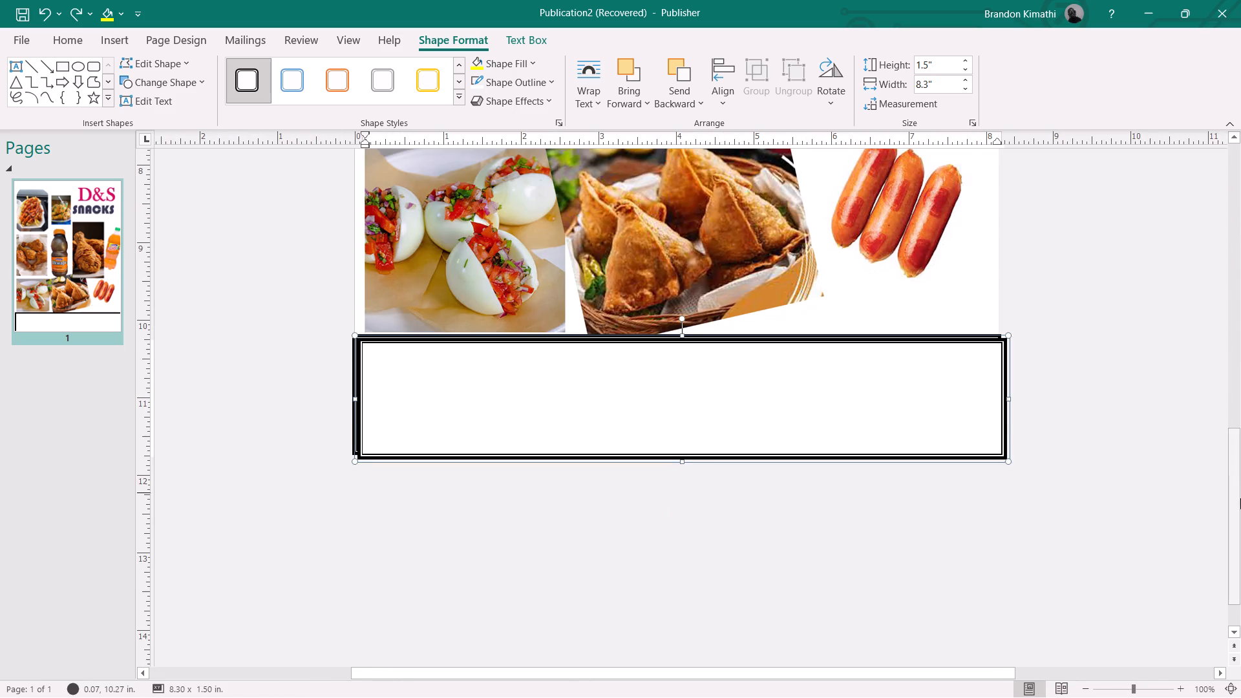
pyautogui.moveTo(1240, 502); pyautogui.dragTo(1234, 479)
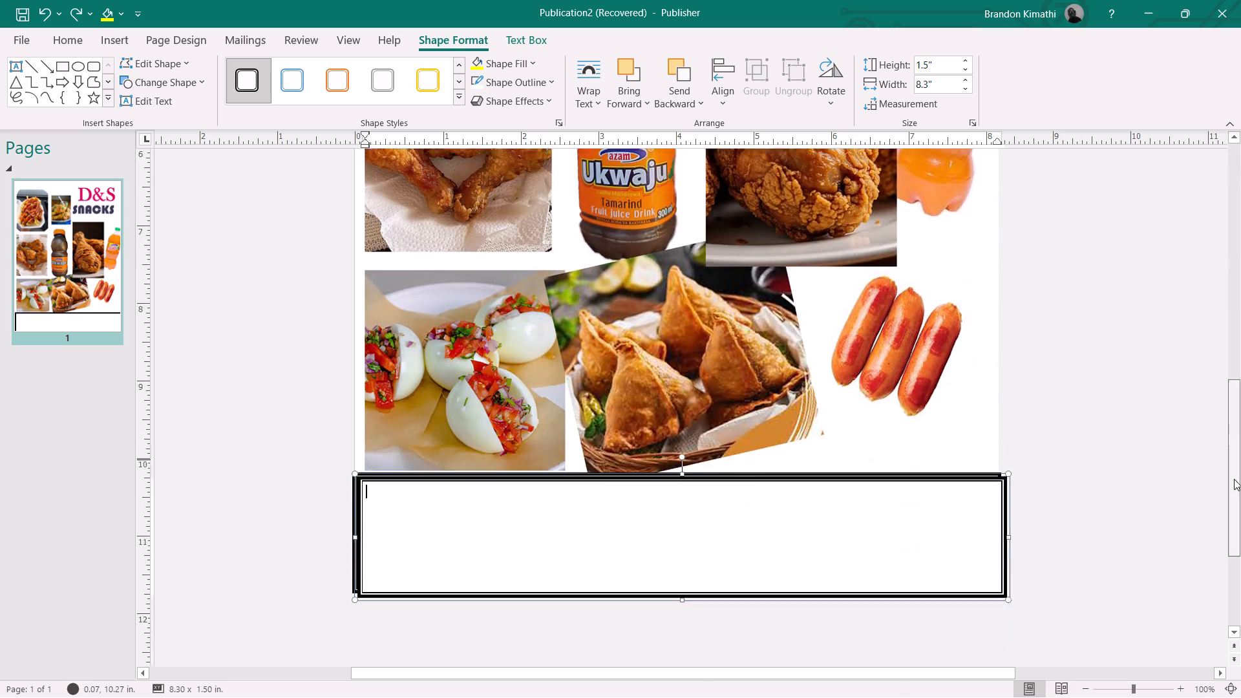
pyautogui.moveTo(1234, 479); pyautogui.dragTo(1235, 453)
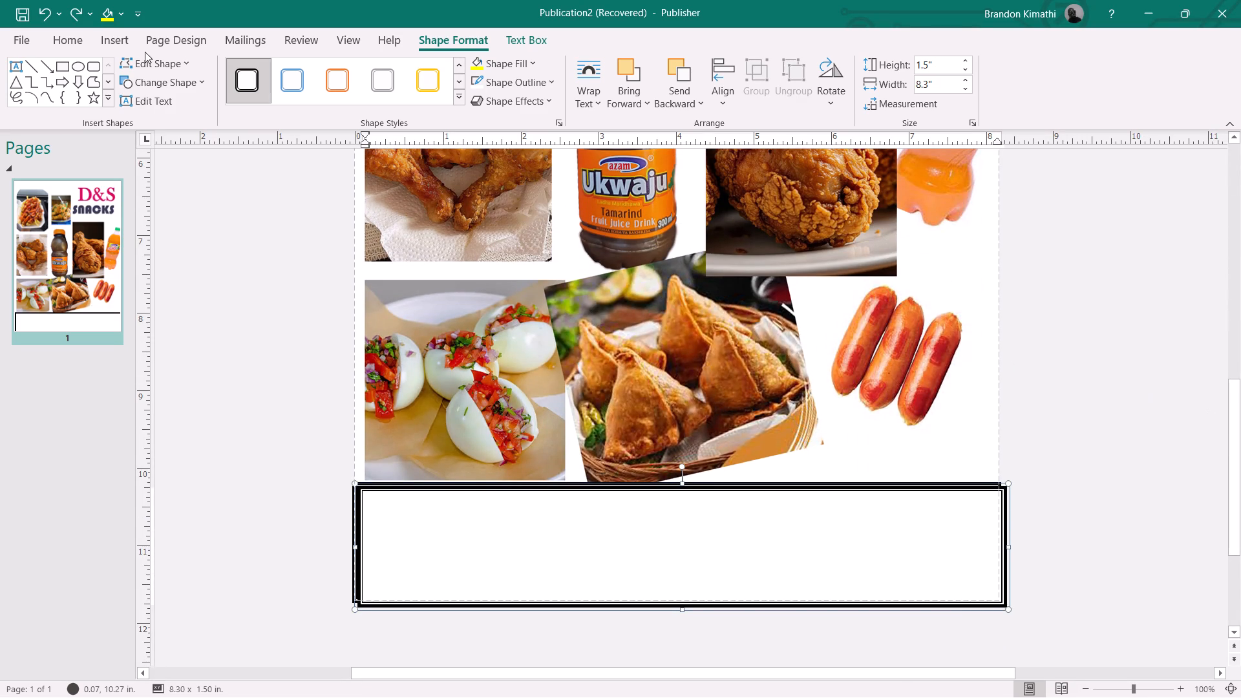
pyautogui.click(72, 35)
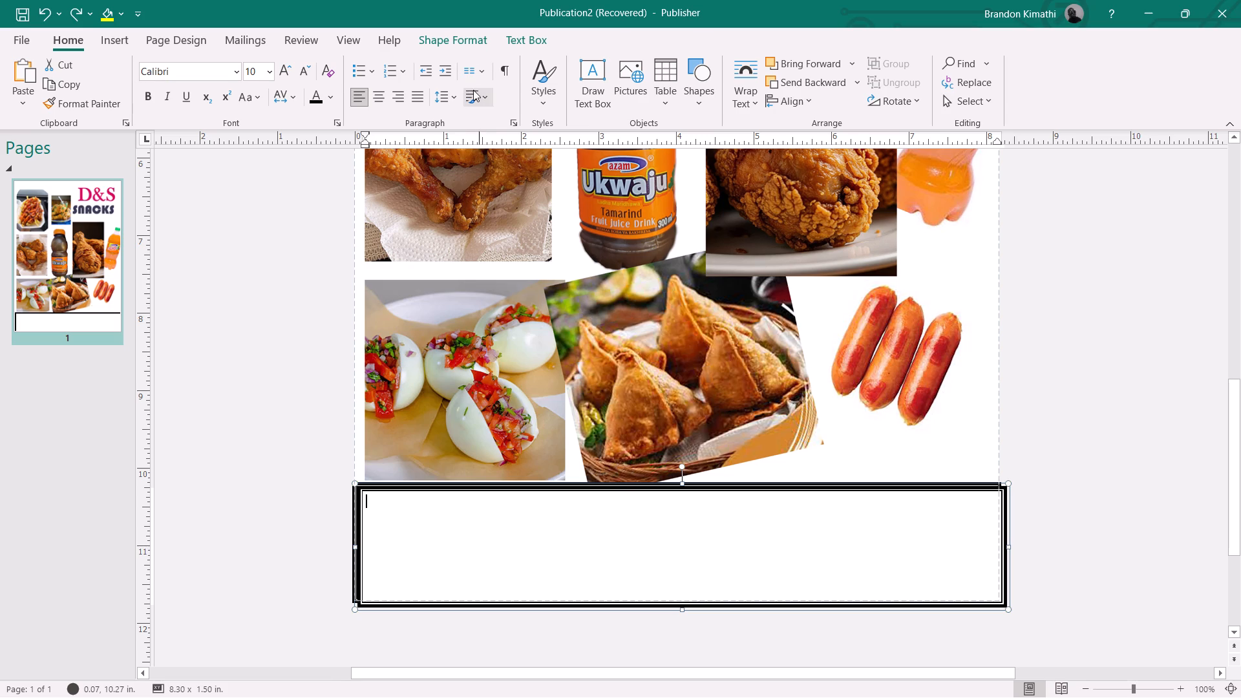
pyautogui.click(370, 72)
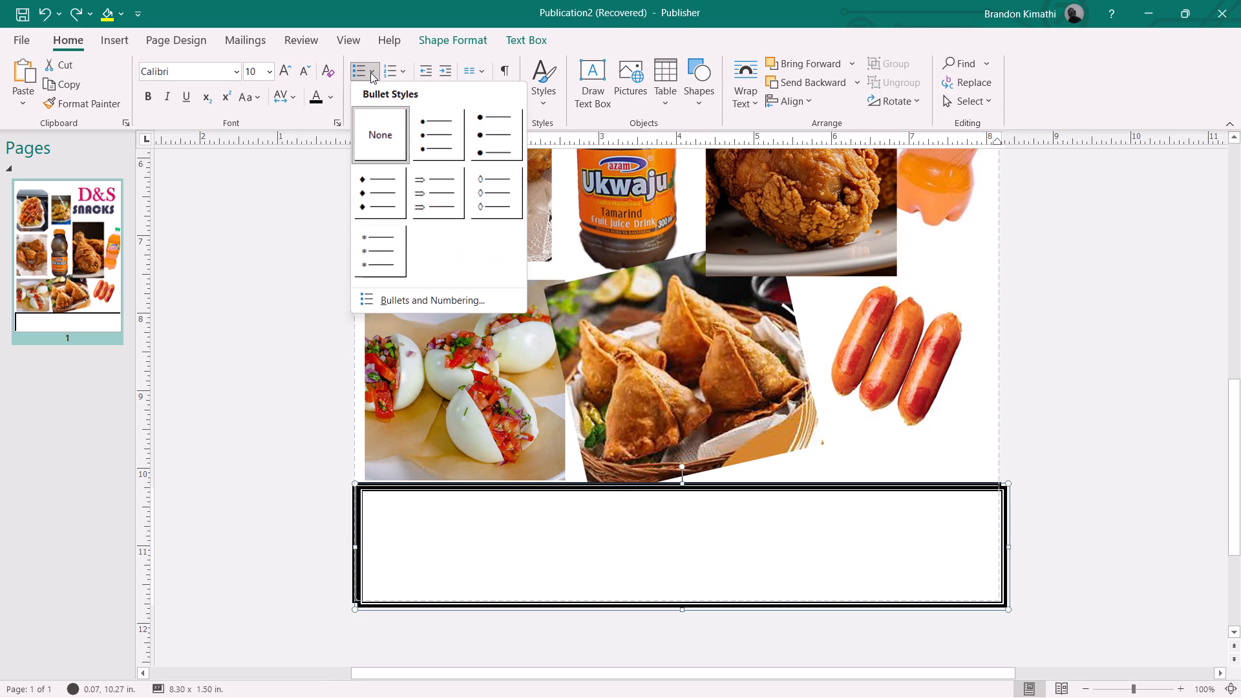
pyautogui.click(483, 137)
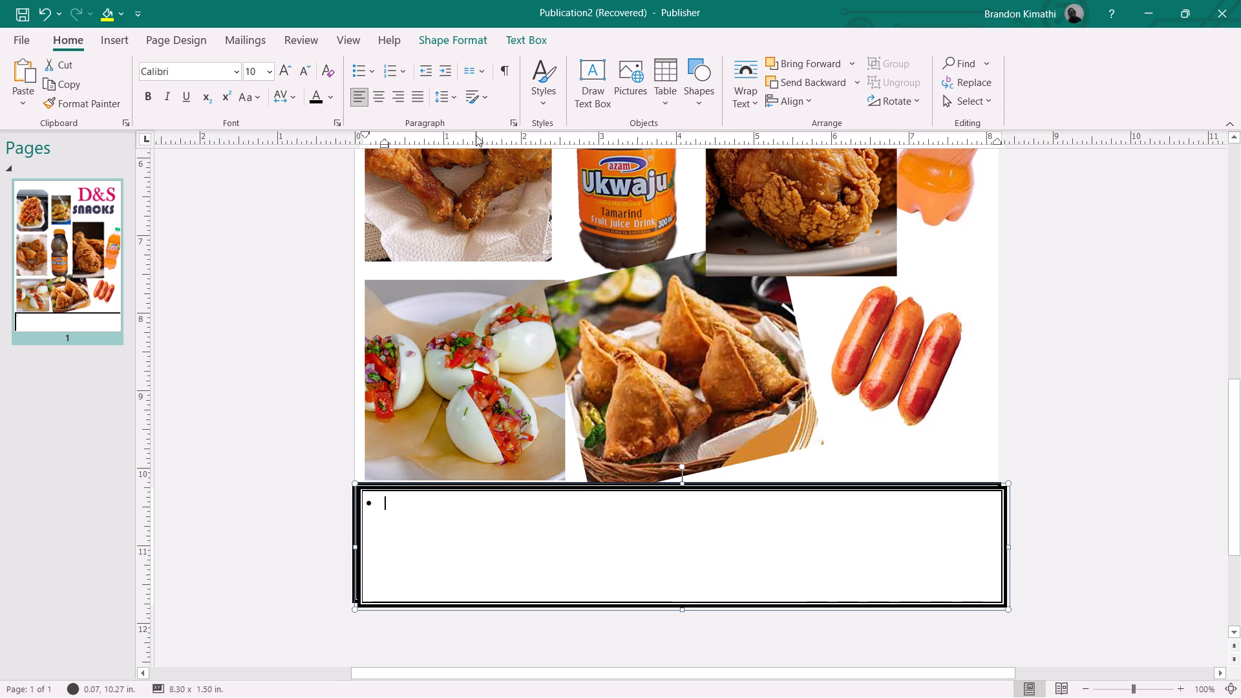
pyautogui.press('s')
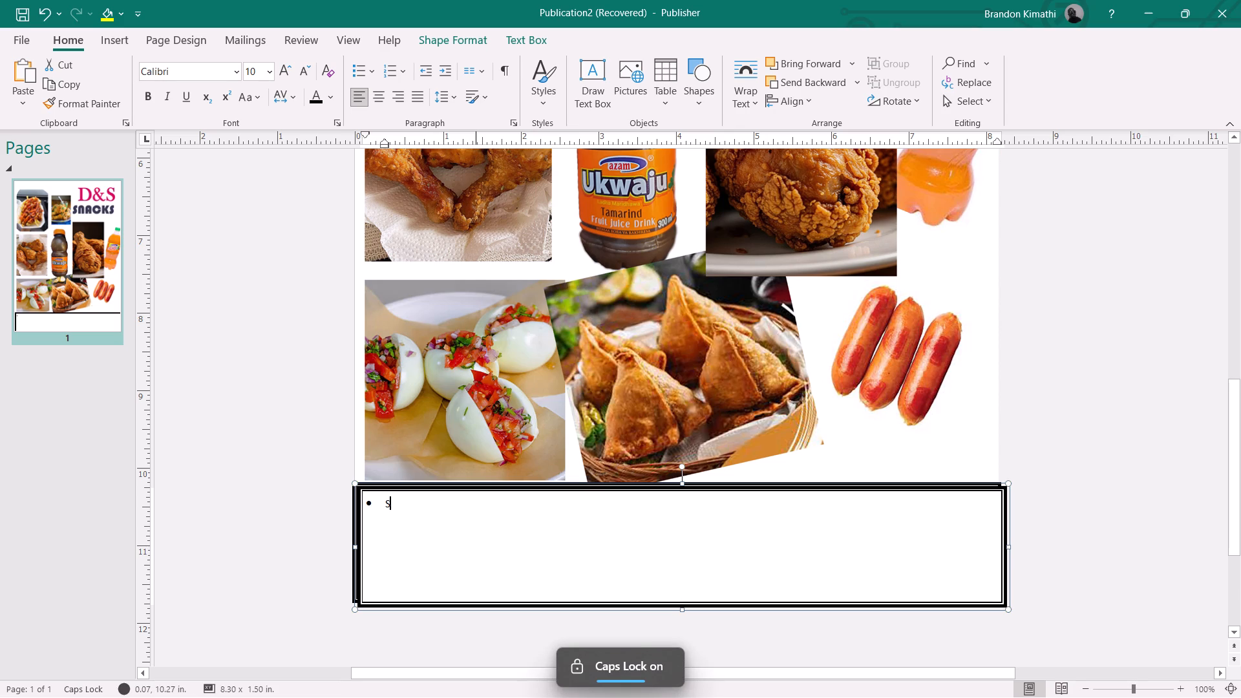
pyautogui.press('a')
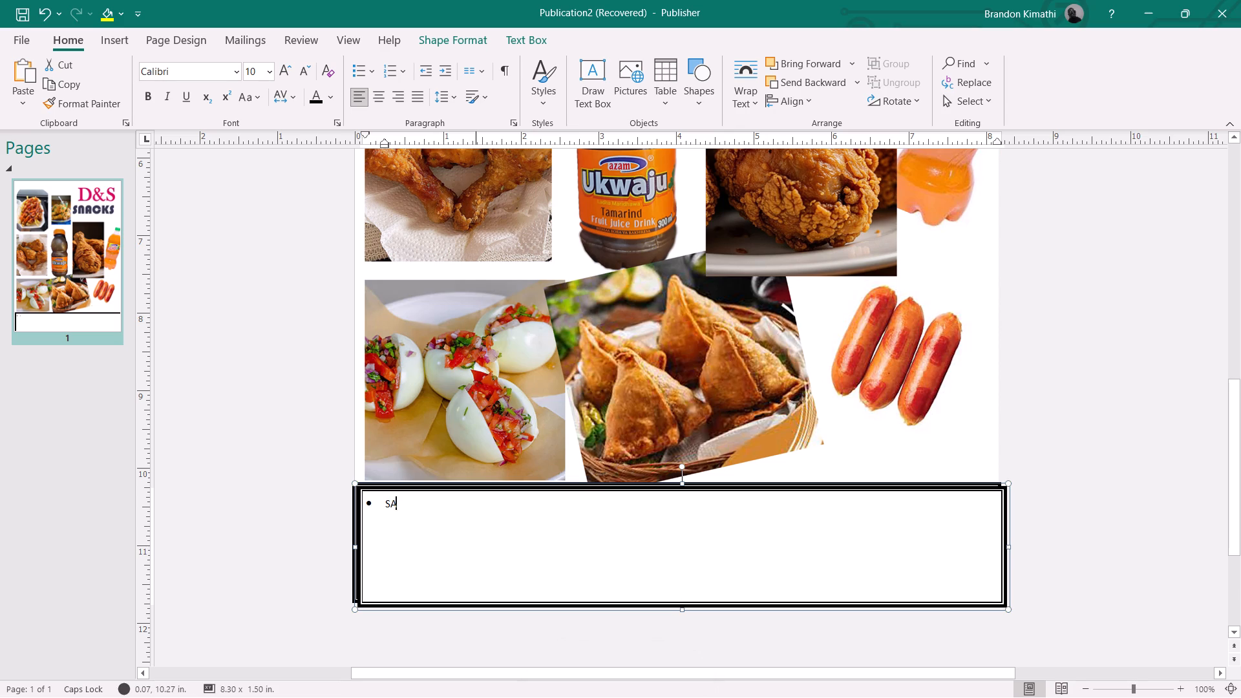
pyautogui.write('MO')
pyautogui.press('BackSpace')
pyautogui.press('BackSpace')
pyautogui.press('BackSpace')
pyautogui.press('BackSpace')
# Enter SAMOSA and MAYAI as the first two bulleted items at font size 22, and start a third bullet.
pyautogui.tripleClick(282, 77)
pyautogui.click(282, 77)
pyautogui.doubleClick(282, 77)
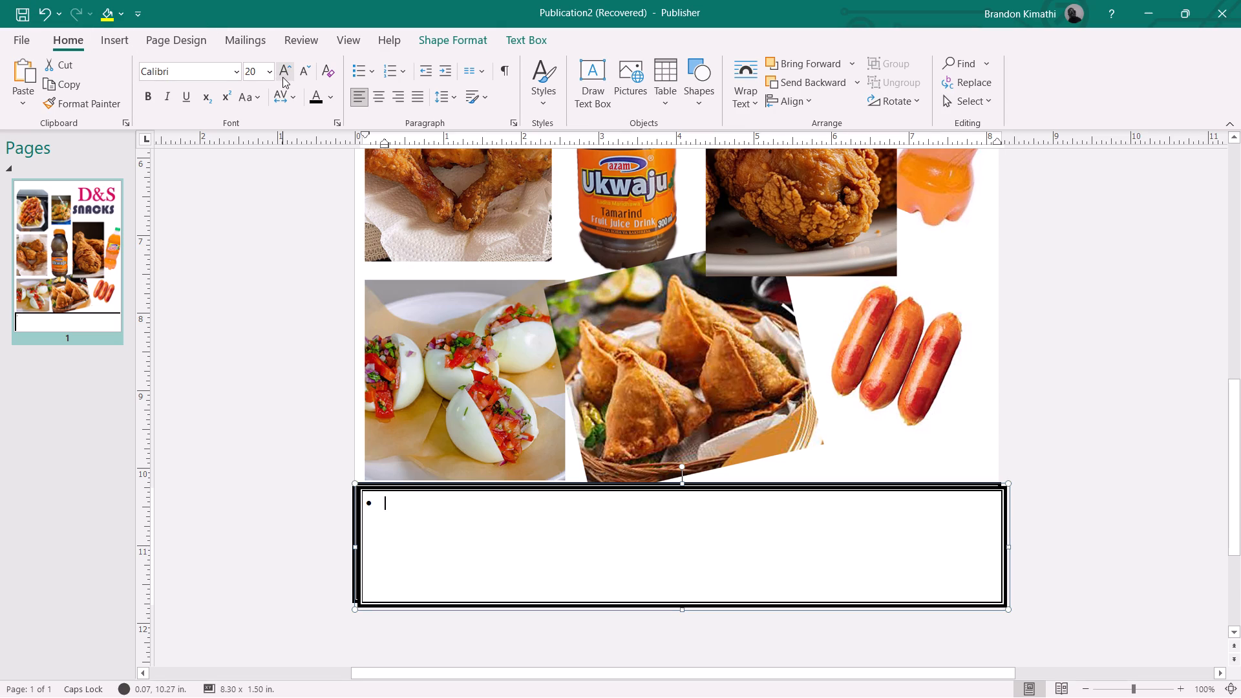
pyautogui.click(282, 77)
pyautogui.write('SA')
pyautogui.write('MOSA')
pyautogui.press('Return')
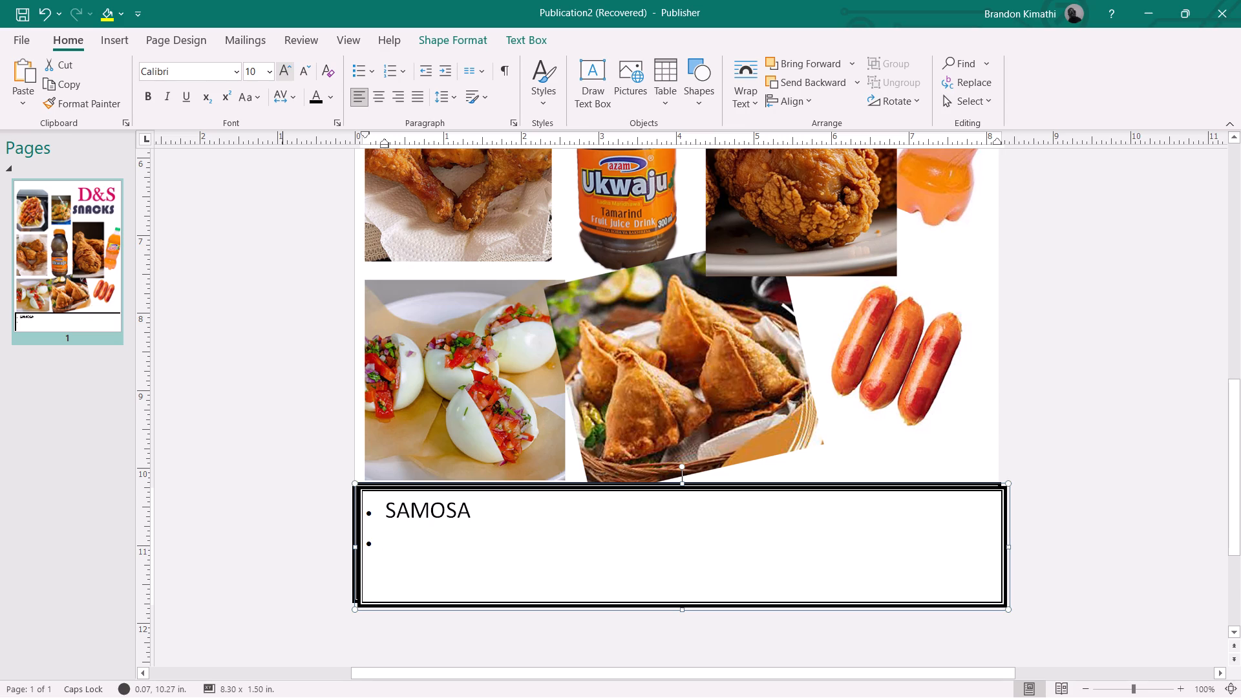
pyautogui.write('MAYAI')
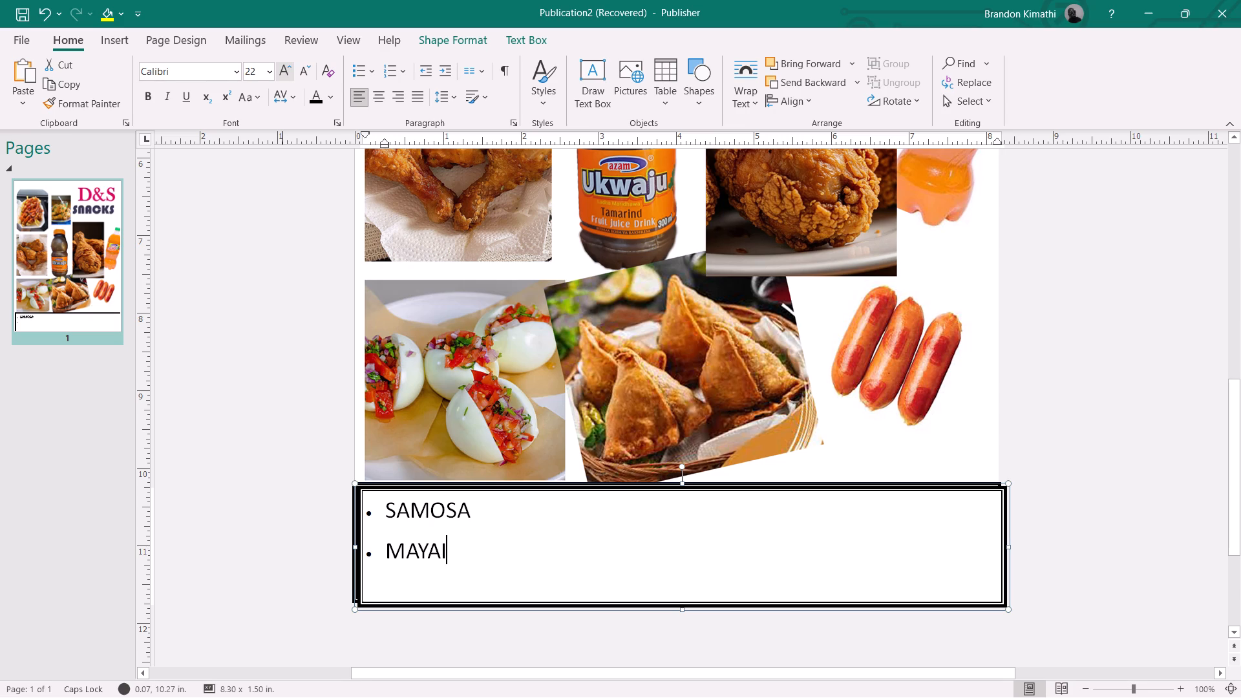
pyautogui.press('Return')
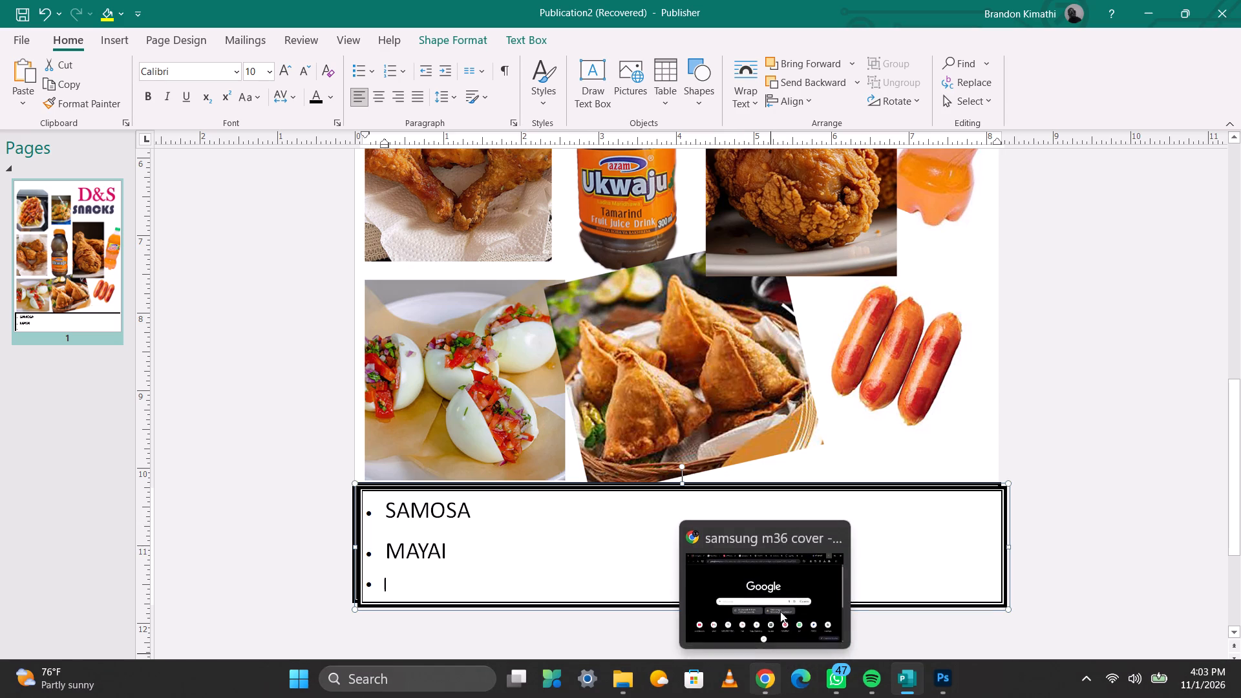
# Switch to Chrome, look through the cover search results and open the Saruk listing for the Samsung Galaxy M36 Silicone Case.
pyautogui.click(783, 540)
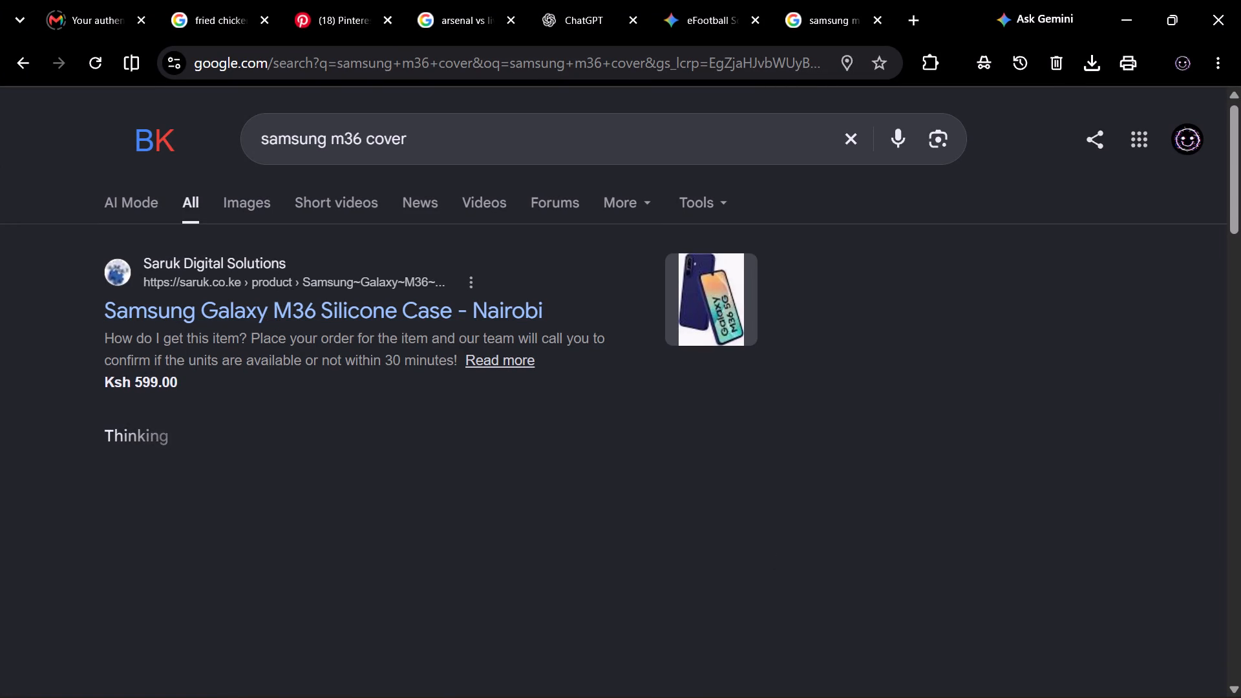
pyautogui.scroll(-6, 224, 411)
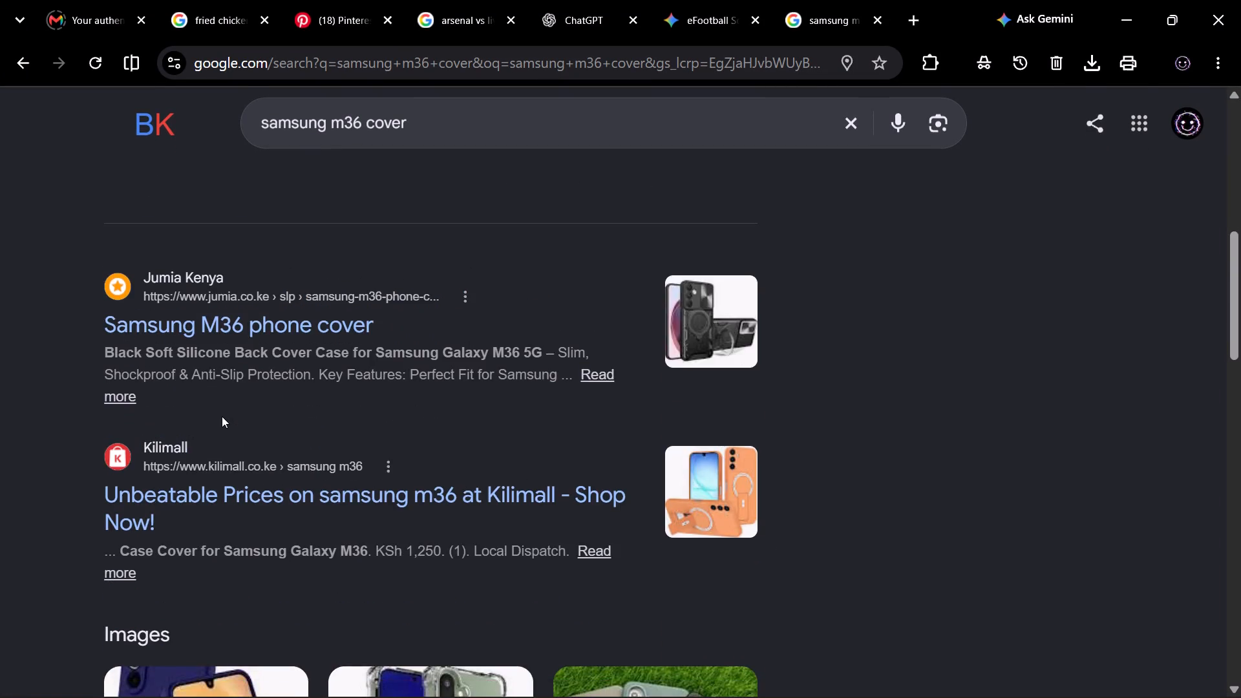
pyautogui.scroll(6, 222, 416)
pyautogui.click(234, 311)
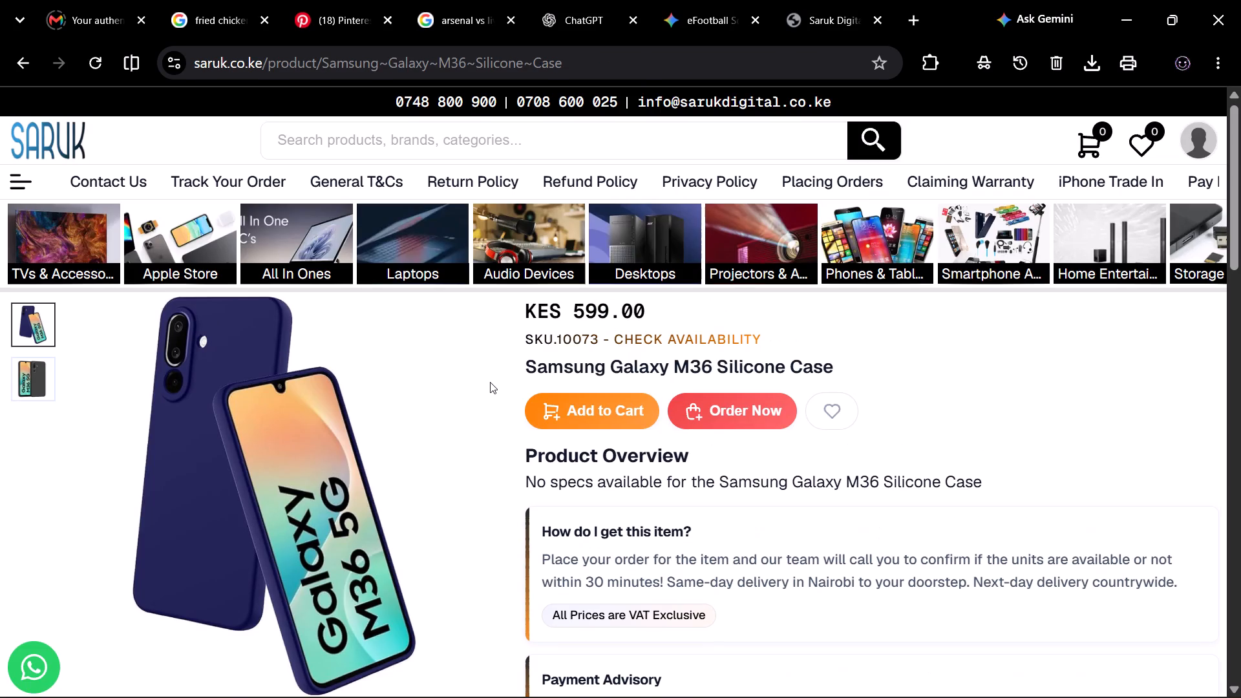
# Examine the silicone case's product details, payment and contact information, and the other options offered on the page.
pyautogui.scroll(-4, 491, 381)
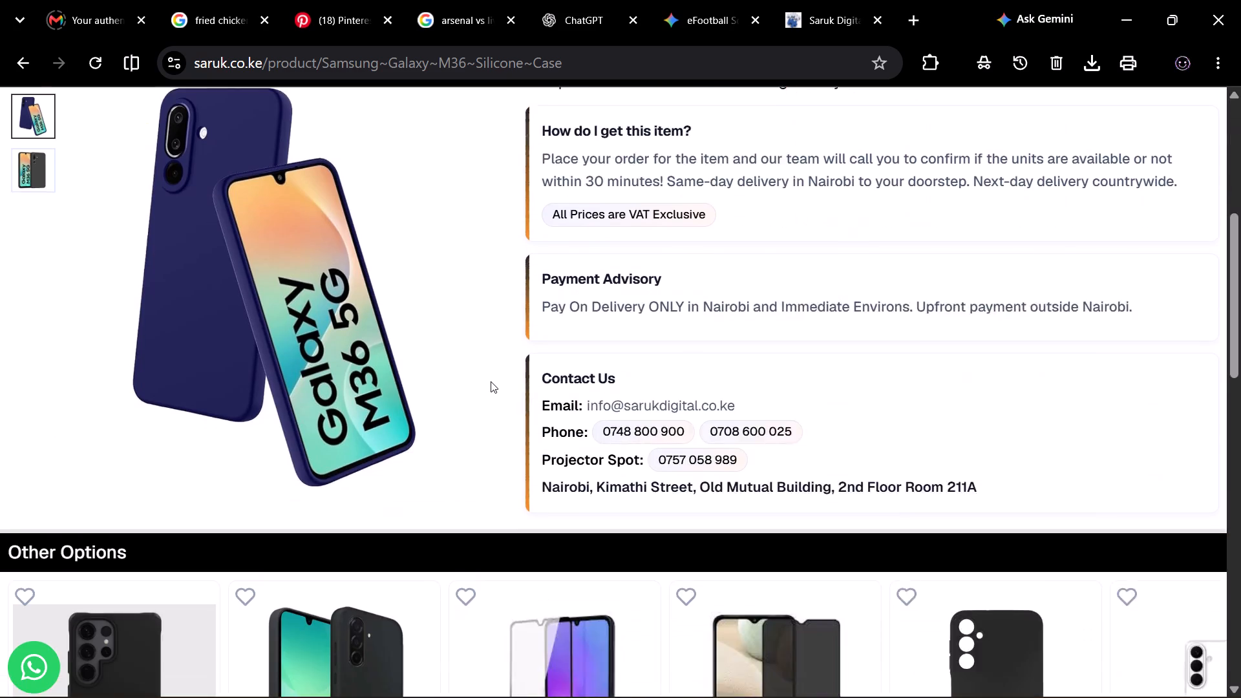
pyautogui.scroll(-4, 491, 381)
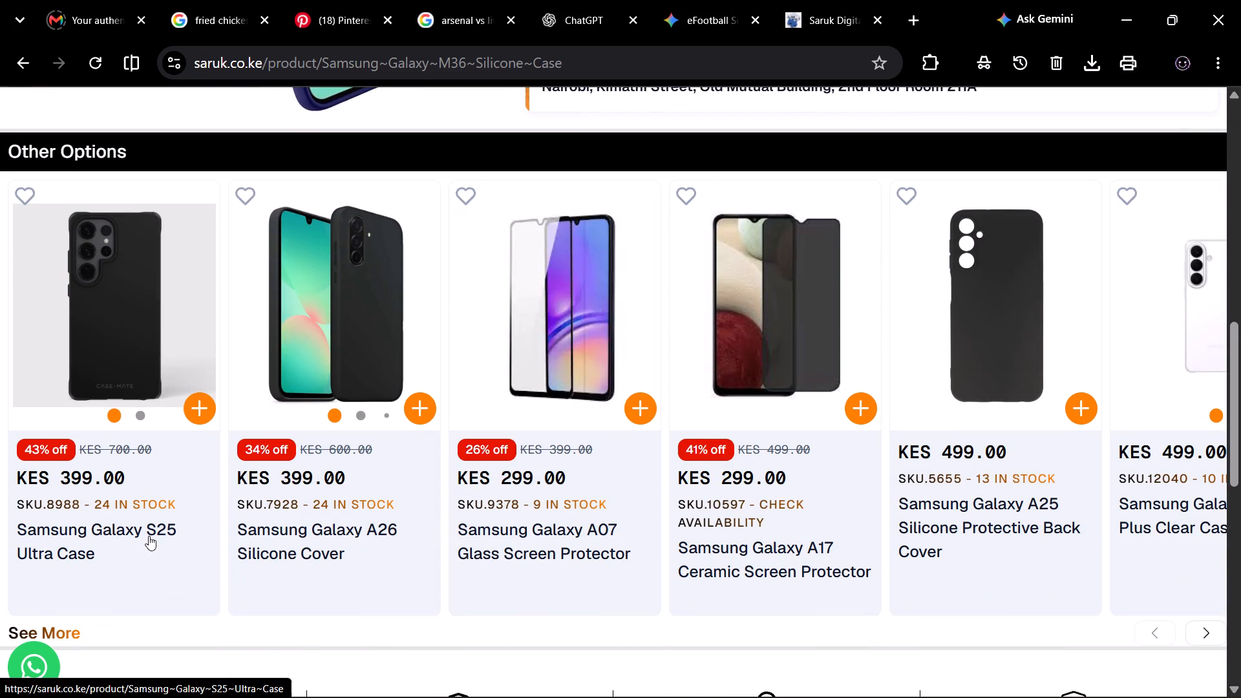
pyautogui.scroll(9, 182, 508)
pyautogui.scroll(-6, 182, 507)
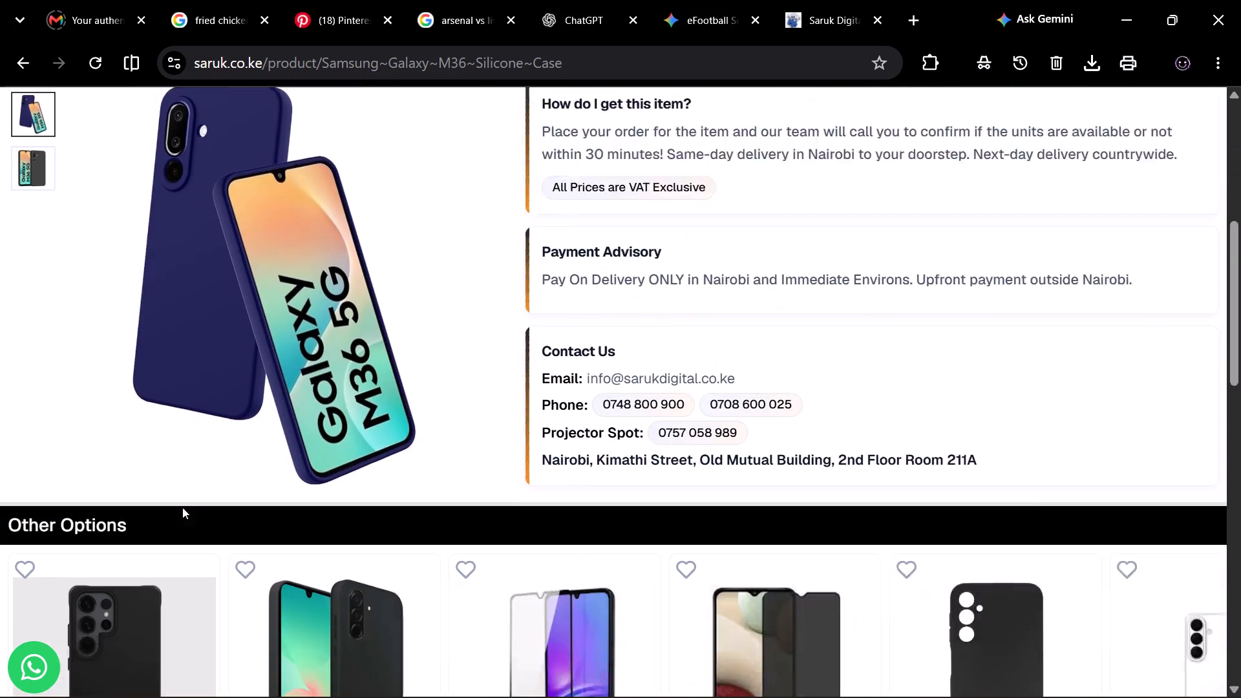
pyautogui.scroll(-2, 182, 507)
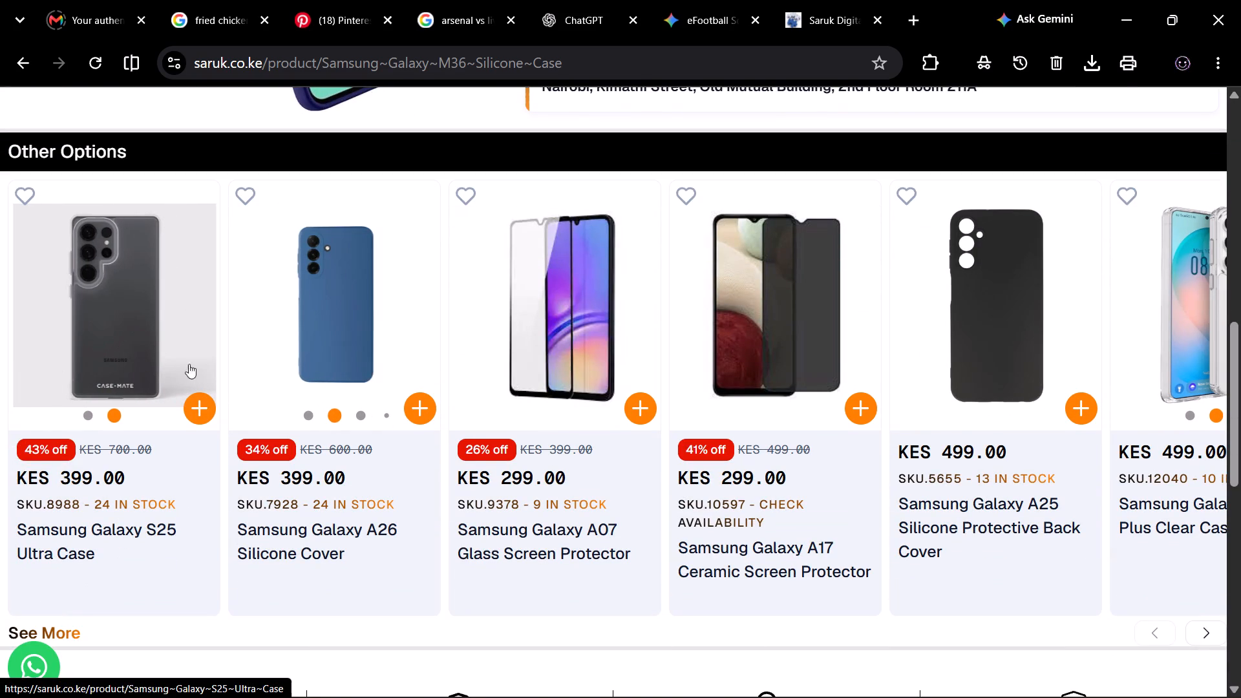
pyautogui.scroll(4, 963, 401)
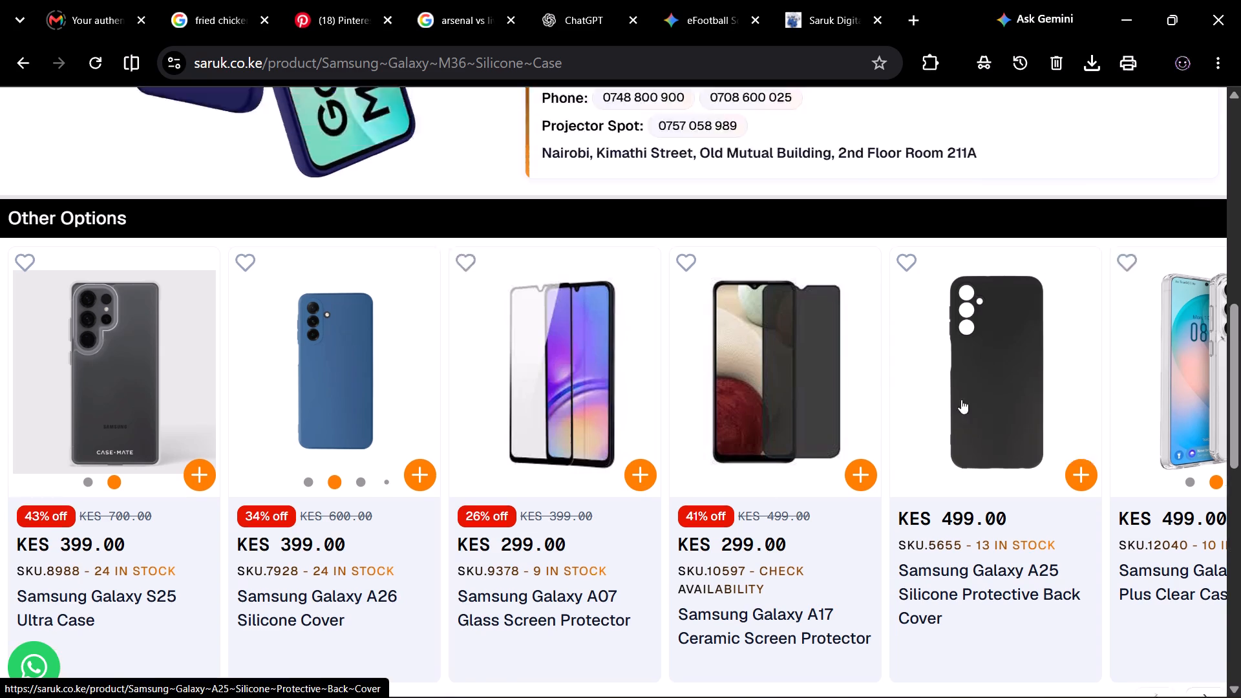
pyautogui.scroll(3, 823, 397)
pyautogui.scroll(-2, 719, 434)
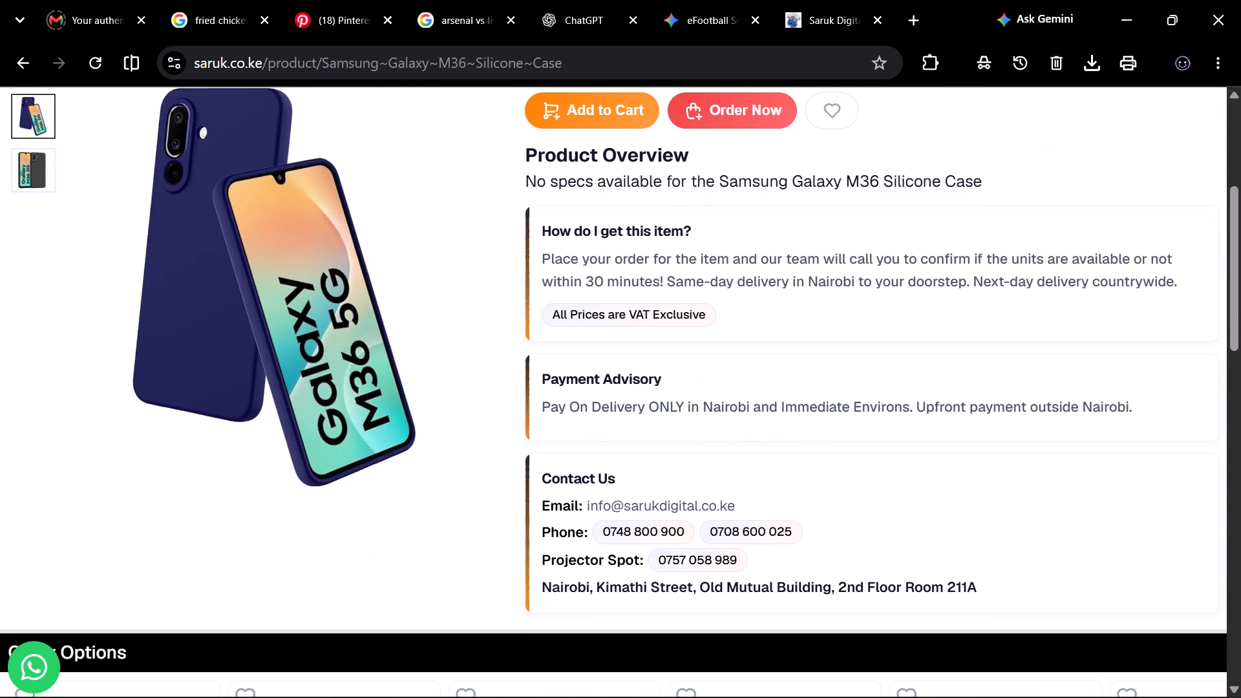
# Return to the samsung m36 cover search results and open the Kilimall result for samsung m36.
pyautogui.scroll(3, 324, 341)
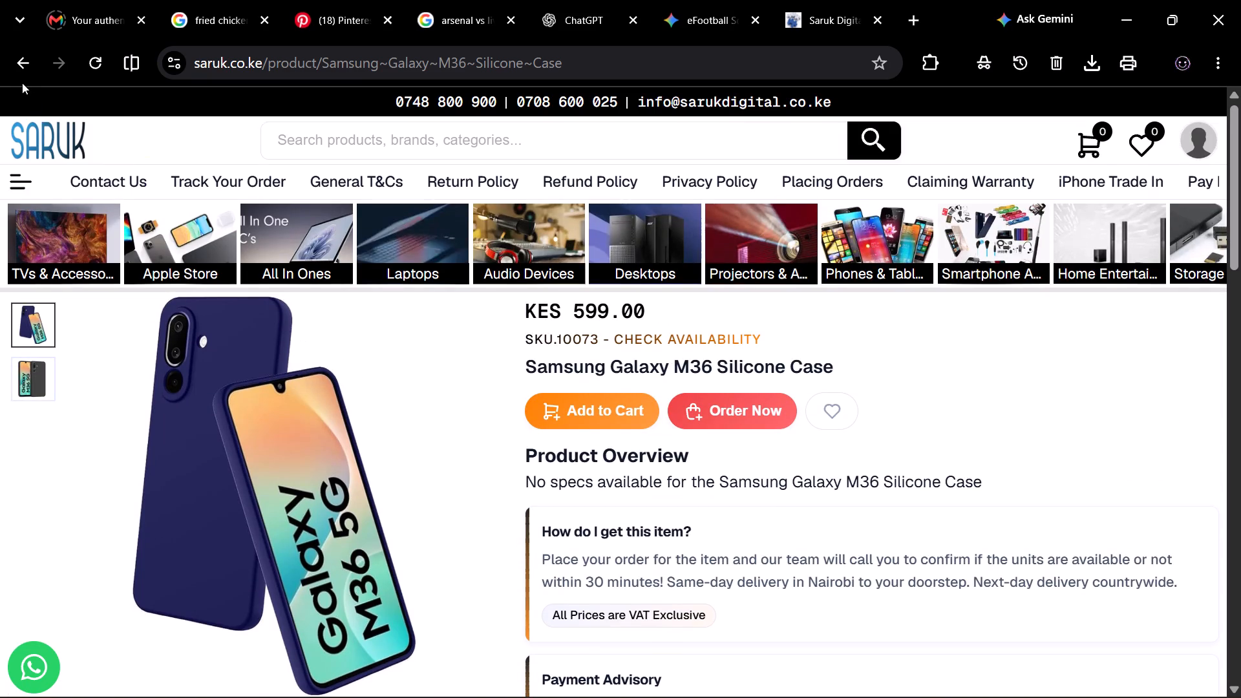
pyautogui.click(26, 72)
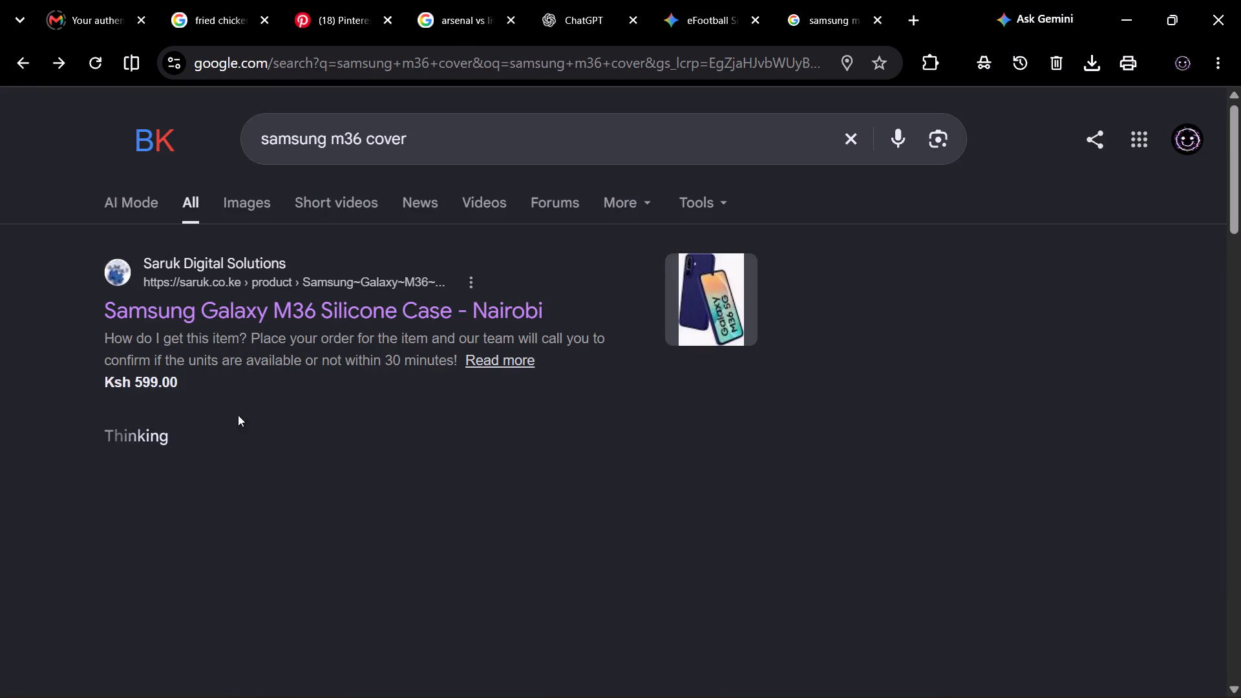
pyautogui.scroll(-3, 389, 347)
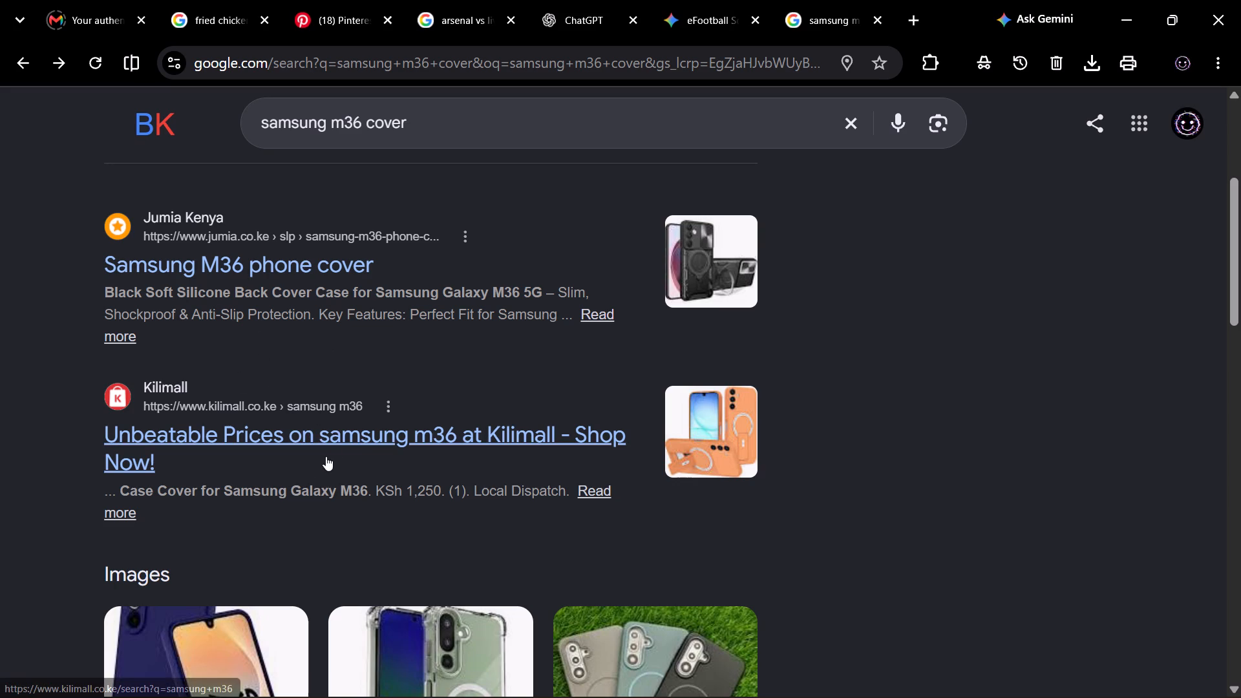
pyautogui.click(352, 438)
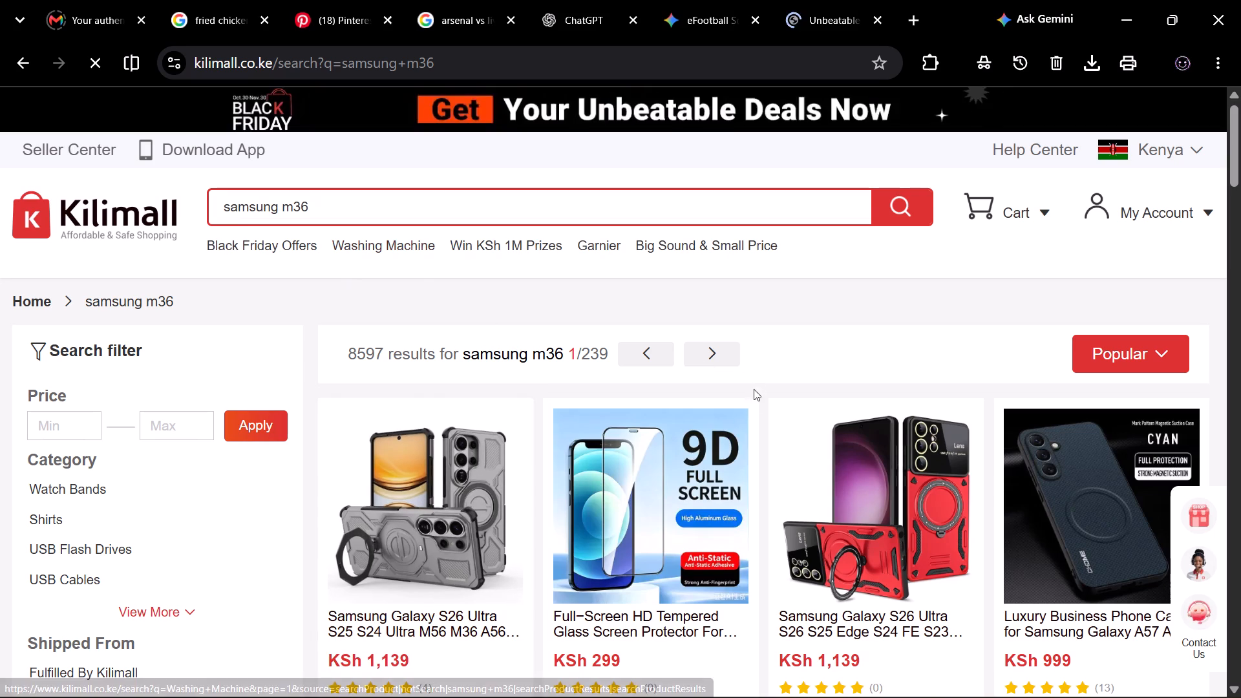
# Look through Kilimall's samsung m36 results and open the bamboo leather phone case listing for Samsung Galaxy M56, F56, M36 and F36.
pyautogui.scroll(-5, 743, 405)
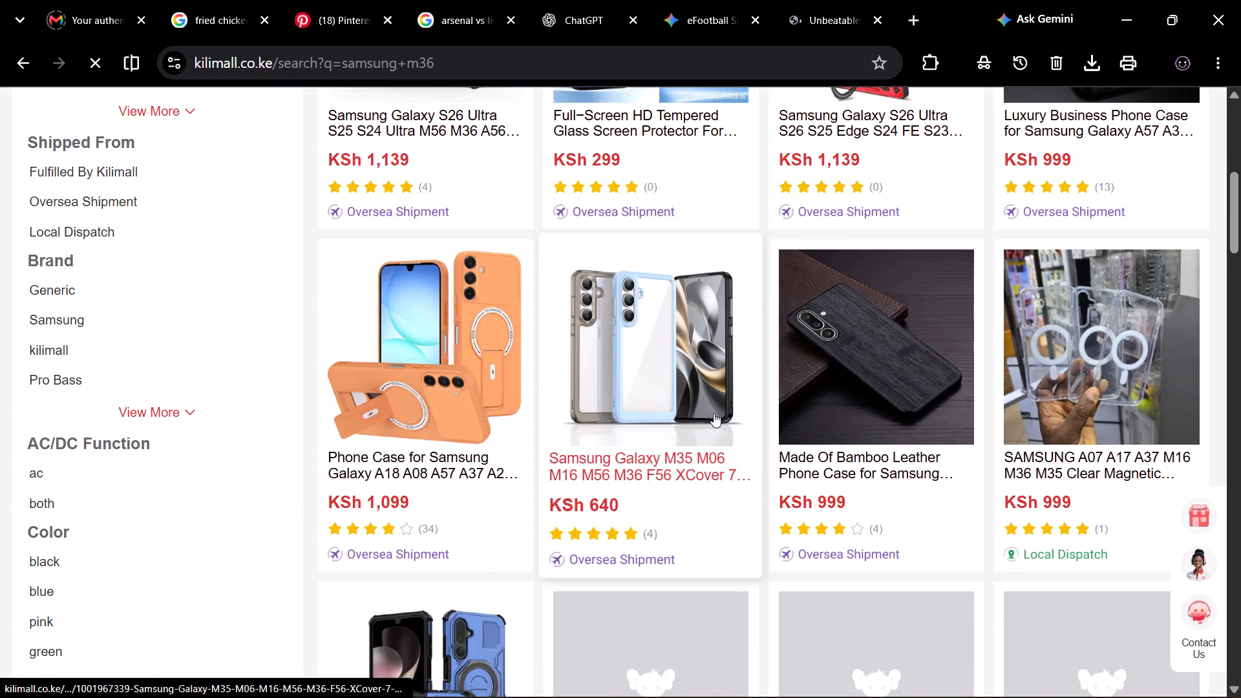
pyautogui.scroll(5, 491, 439)
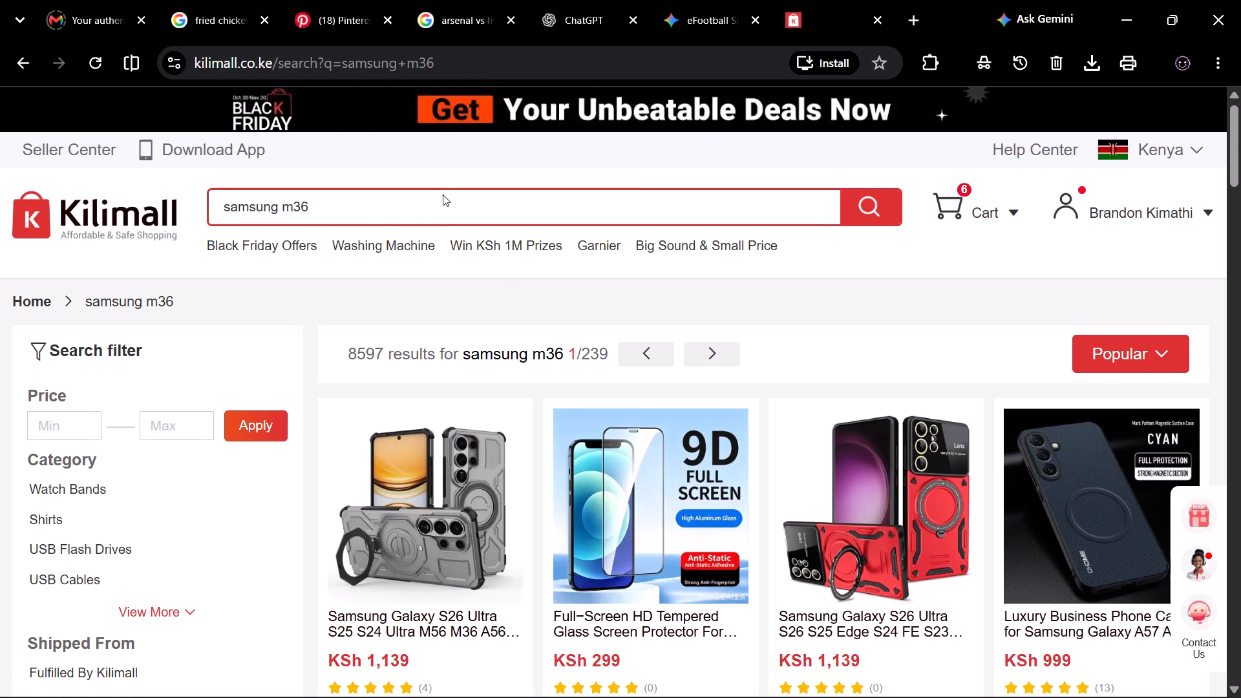
pyautogui.scroll(-3, 443, 196)
pyautogui.scroll(-3, 529, 358)
pyautogui.scroll(1, 541, 357)
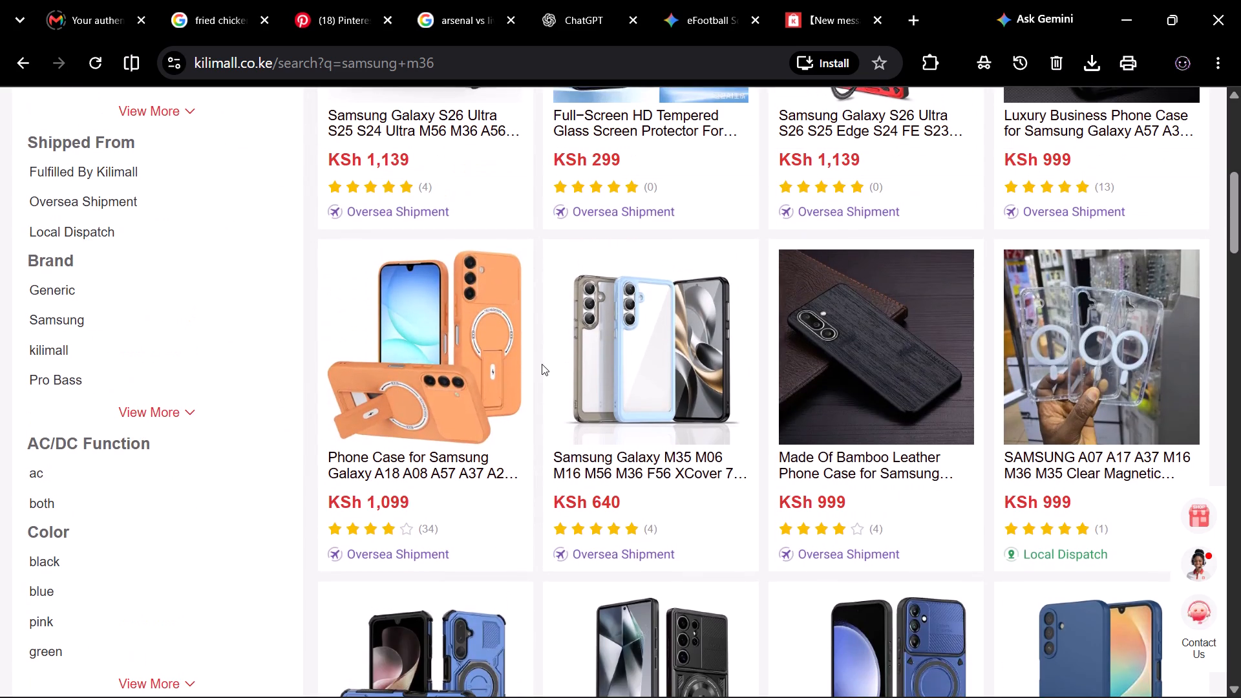